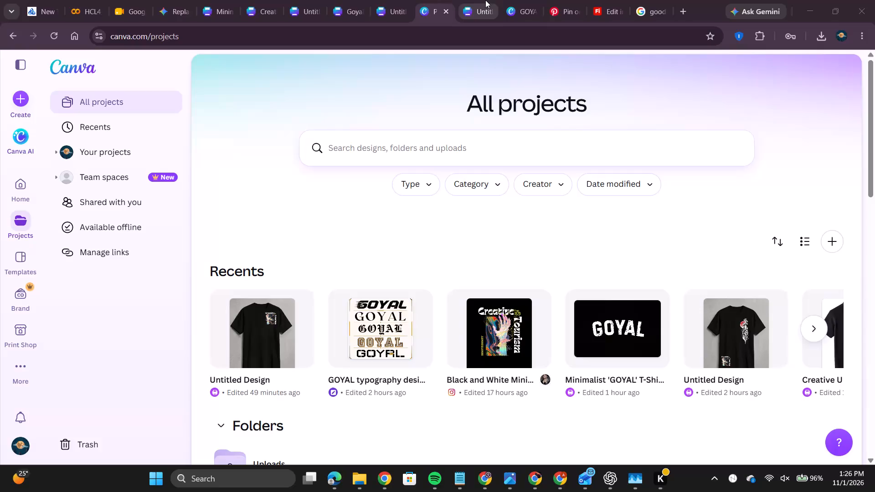
Review the GOYAL artwork on page 4 of the untitled T-shirt design, and return to the projects overview.
click(485, 0)
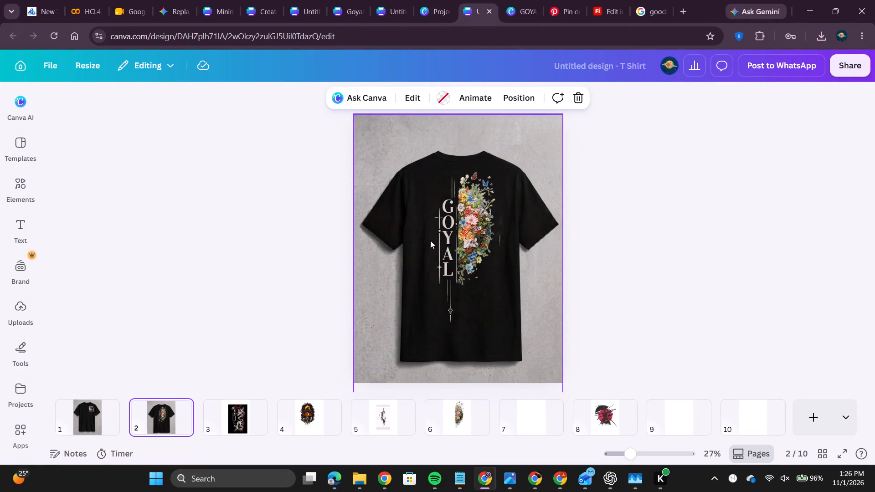
click(306, 415)
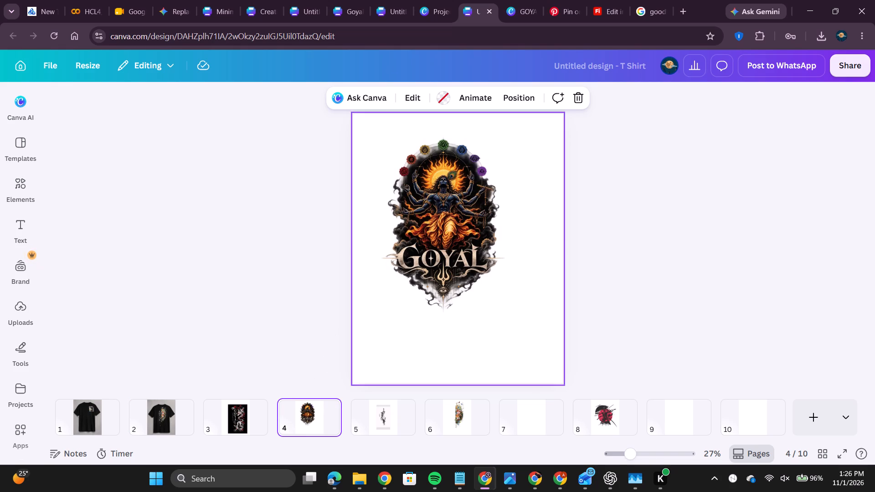
click(432, 0)
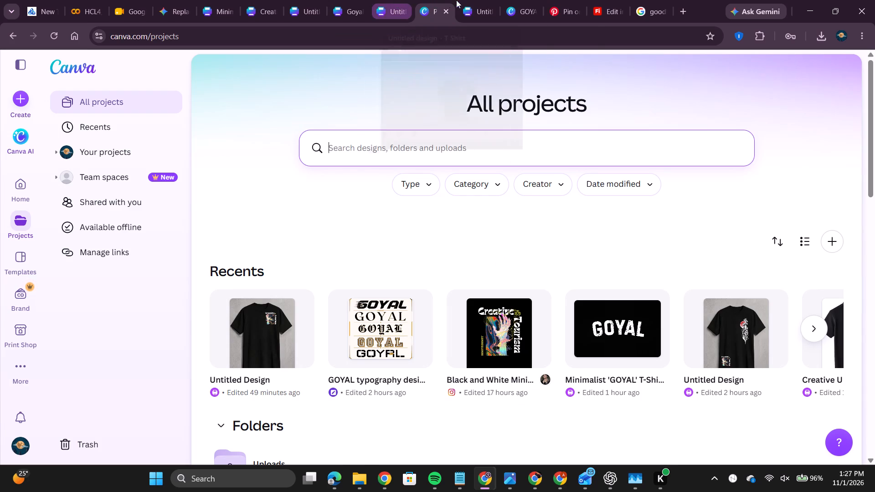
Switch to Pinterest and search for "mandirv wallpaper design".
click(565, 0)
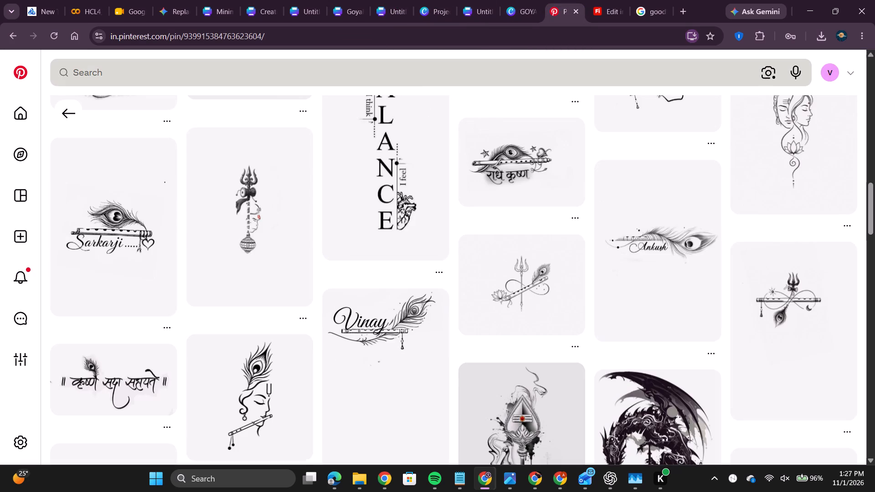
click(417, 73)
text(ma)
text(ndie)
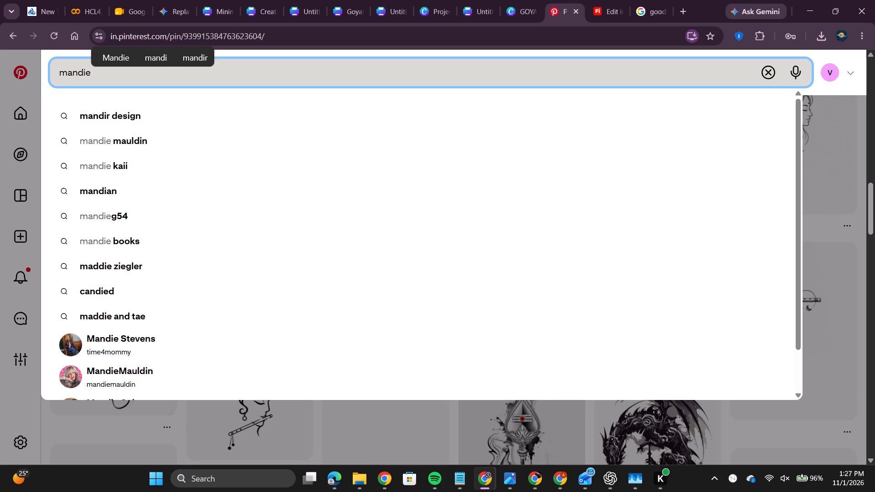
key(BackSpace)
text(rv wa)
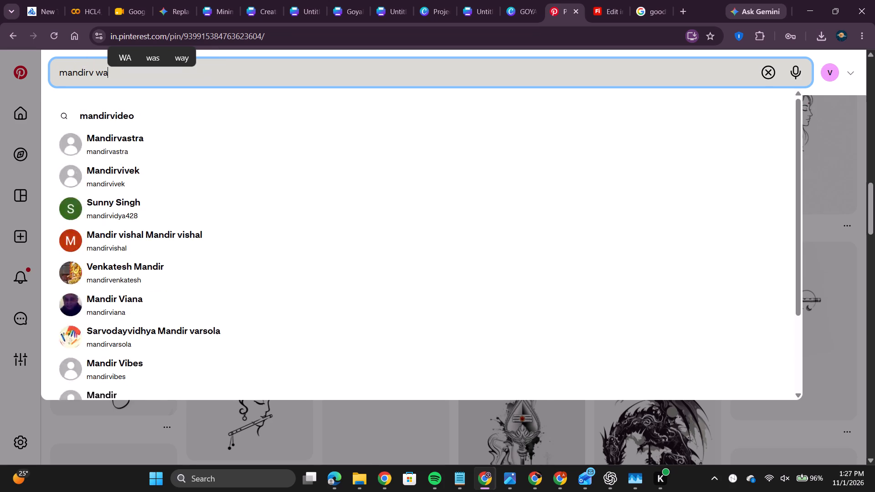
text(llpaper design)
key(Return)
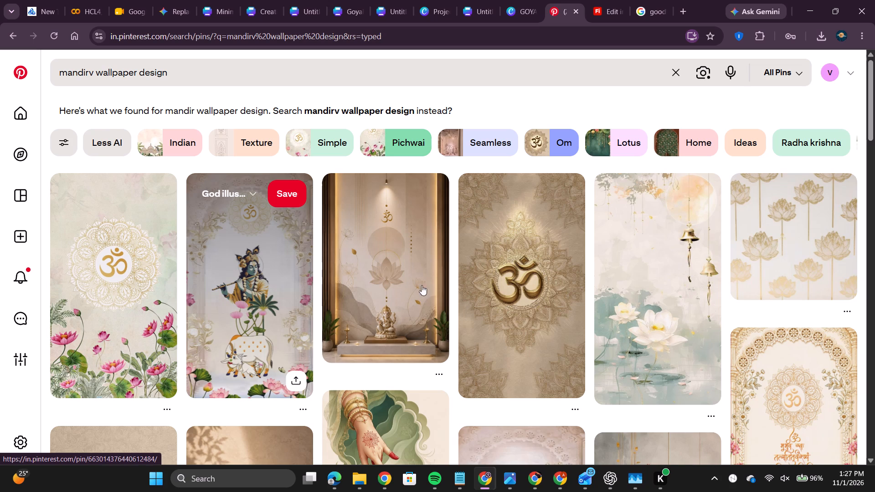
Examine the Temple wall mural pin with the Om, lotus and Ganesha idol, and return to the search results.
click(379, 266)
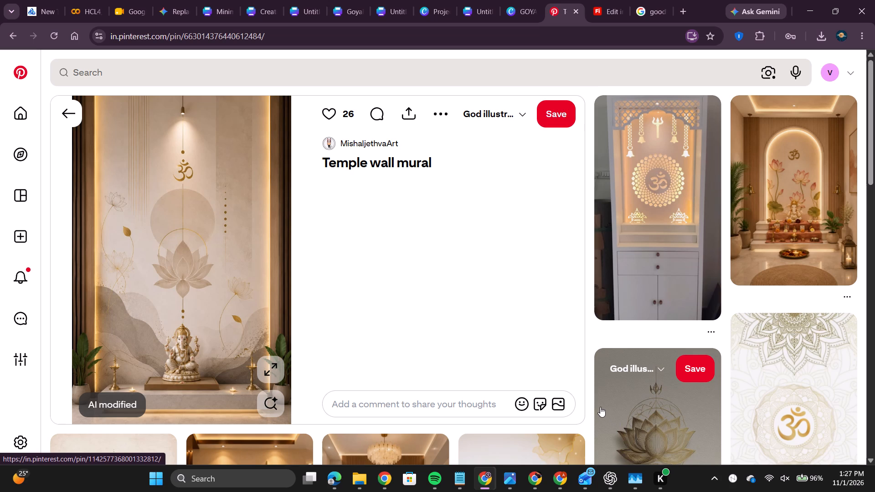
click(75, 111)
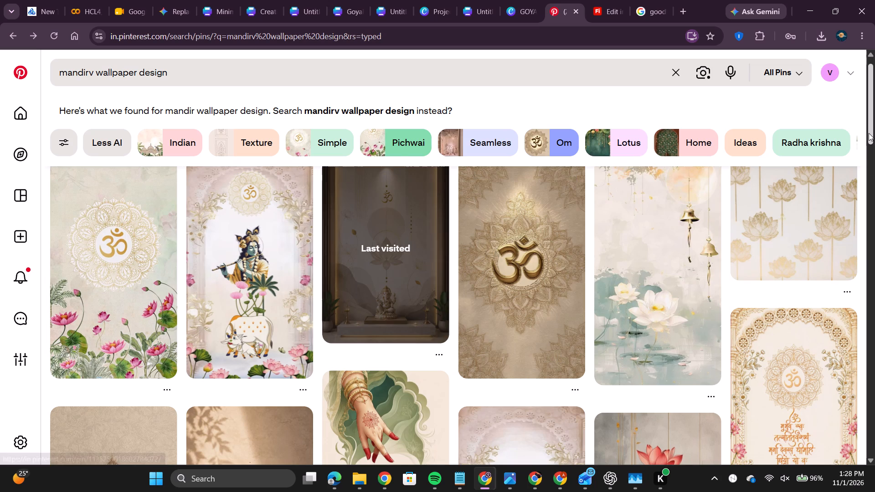
drag(869, 133, 872, 100)
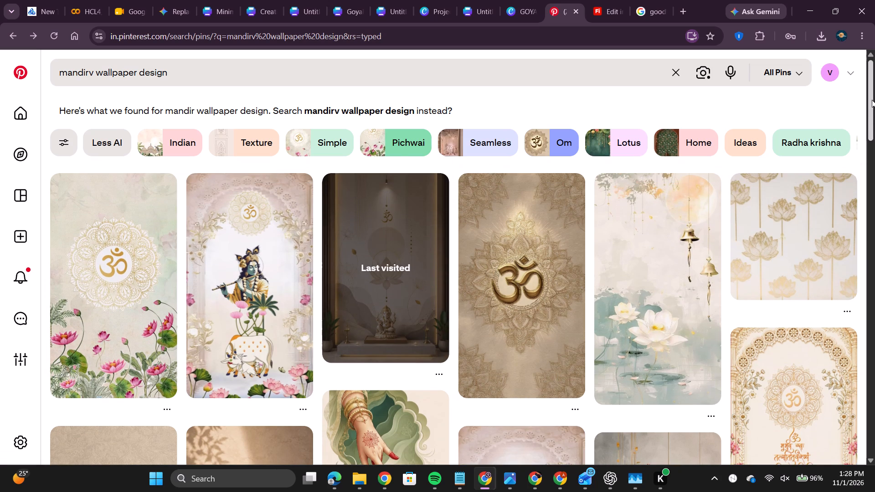
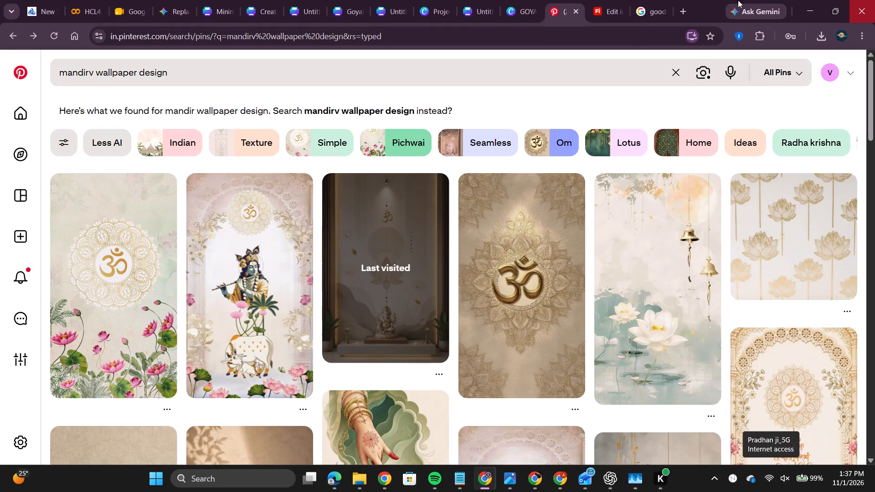
Download the images of three pins: the gold Om mandala above pink lotuses, Krishna with the white cow, and the white lotuses with hanging bells.
click(0, 277)
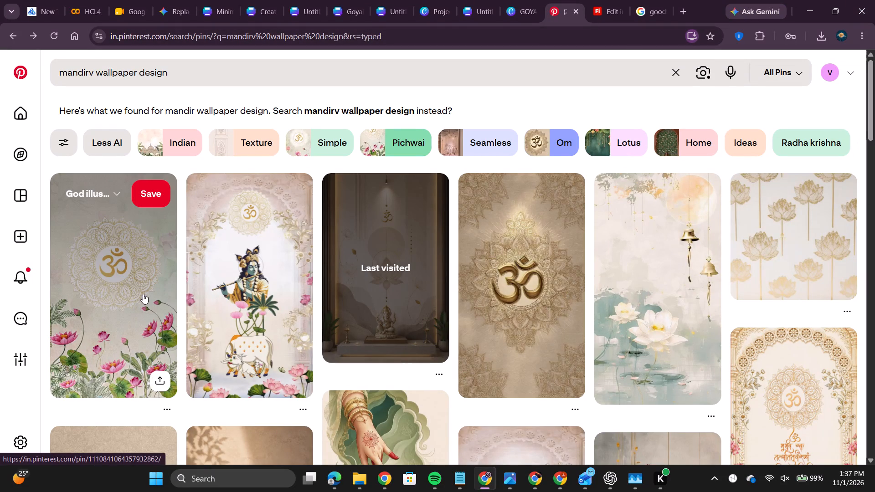
click(169, 405)
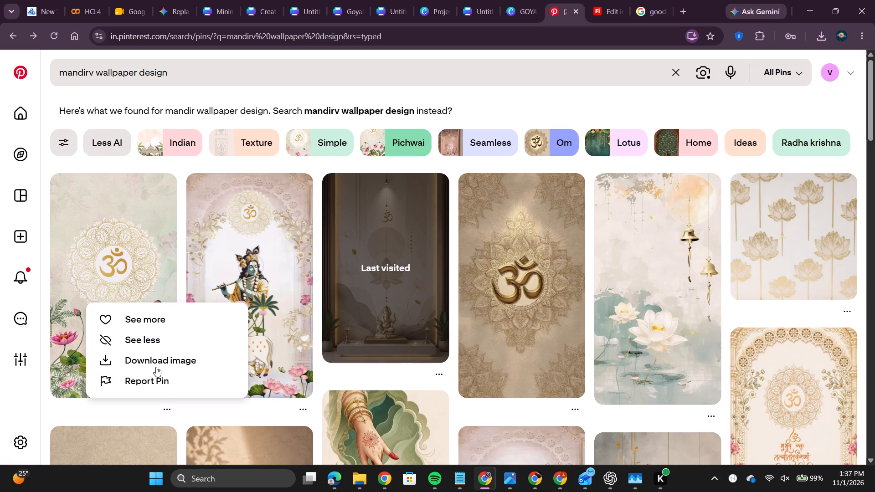
click(156, 367)
click(303, 412)
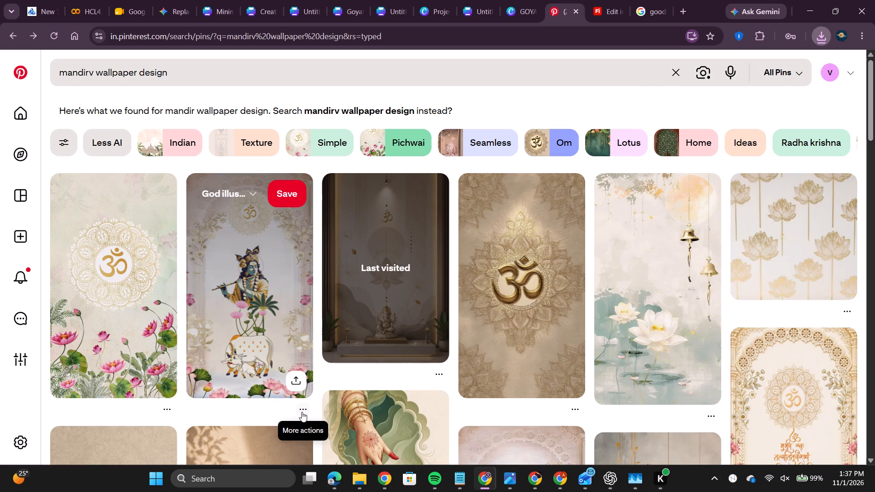
click(303, 366)
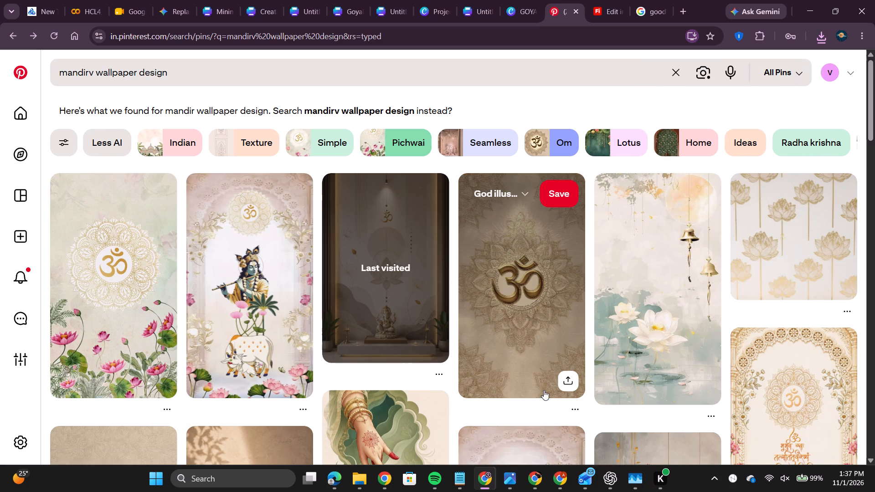
click(714, 415)
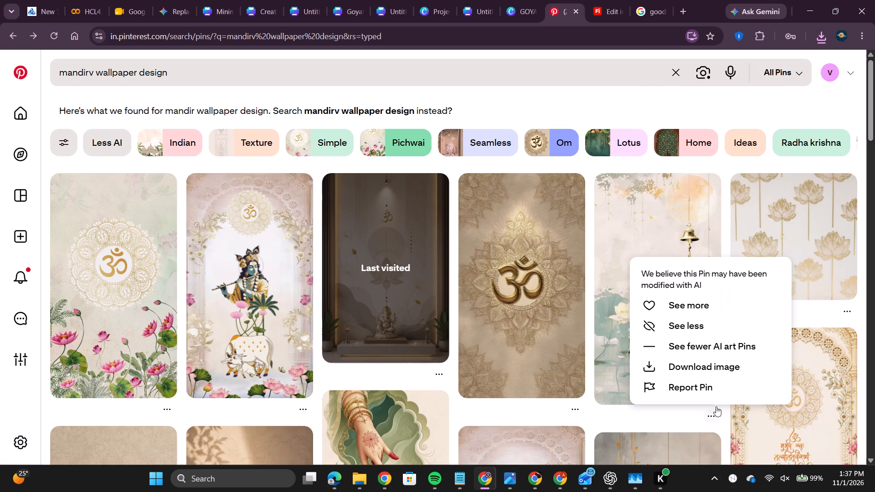
click(710, 373)
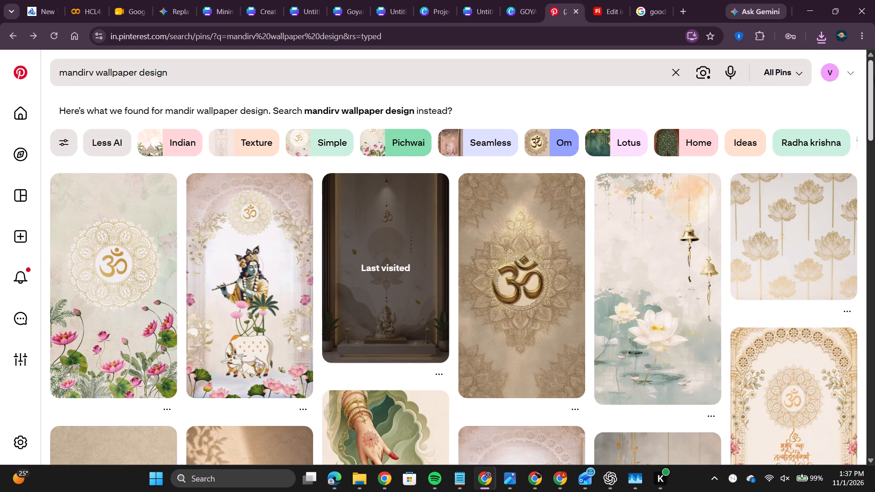
Look through the mandir wallpaper results for further Om, lotus and Krishna background designs.
drag(874, 77, 874, 113)
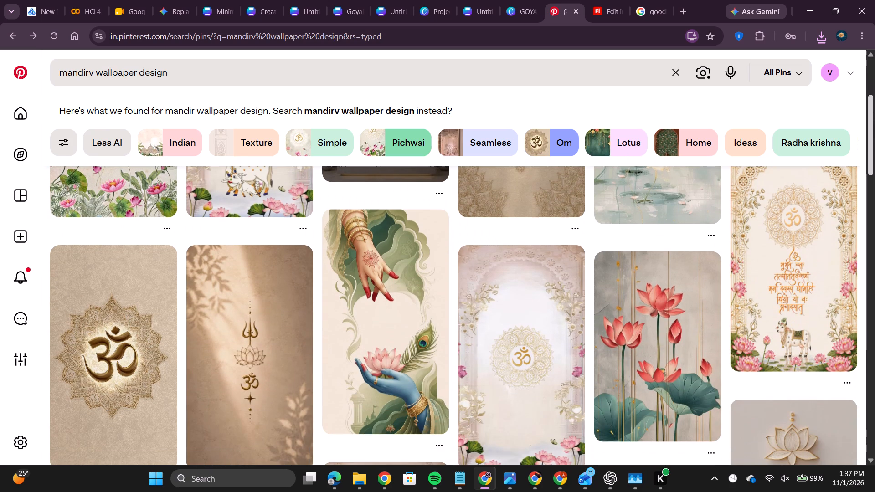
drag(874, 113, 874, 112)
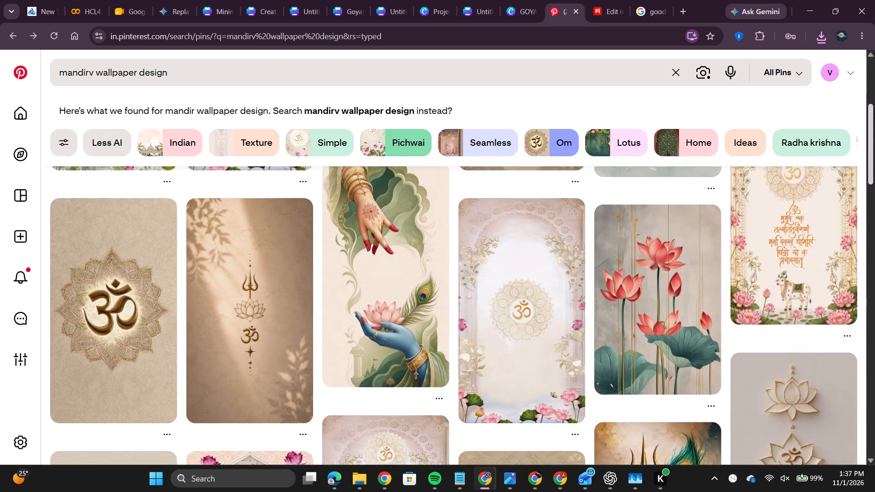
drag(874, 112, 874, 74)
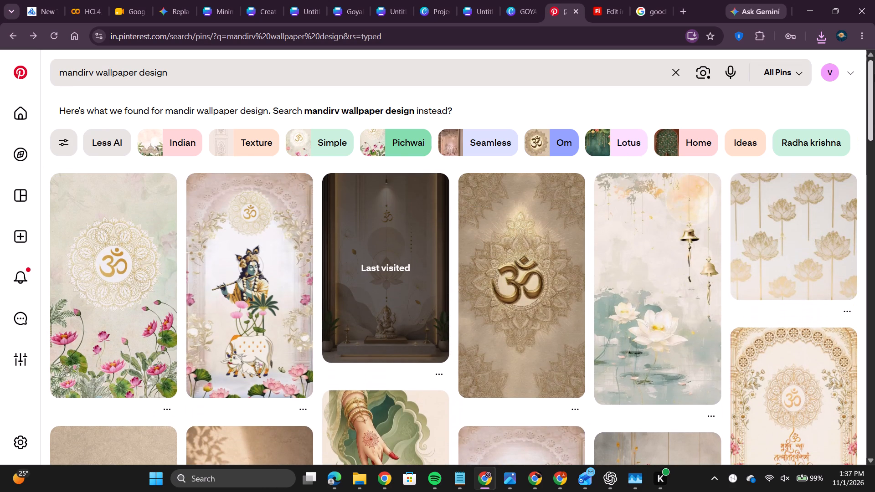
drag(874, 74, 874, 110)
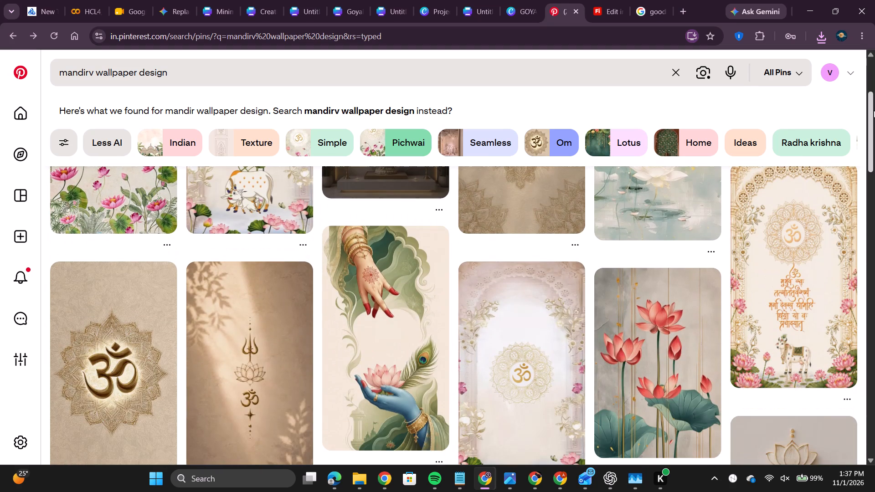
drag(874, 110, 874, 118)
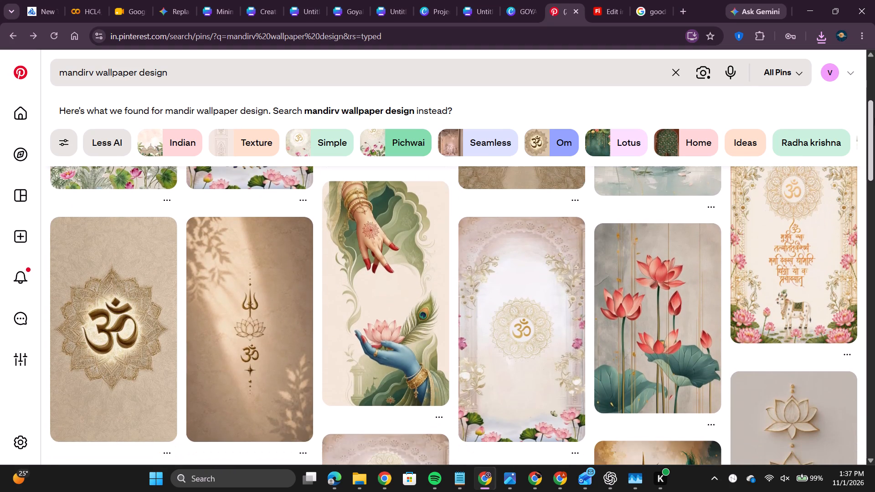
drag(874, 118, 874, 127)
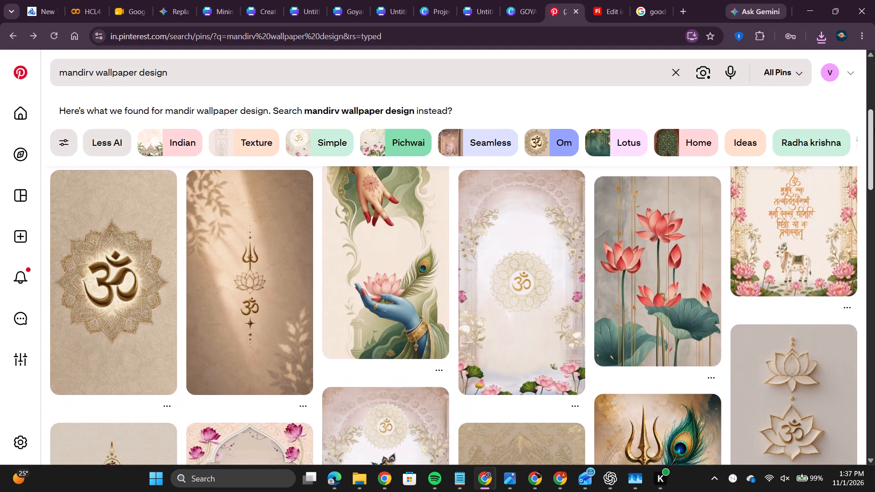
drag(874, 127, 874, 133)
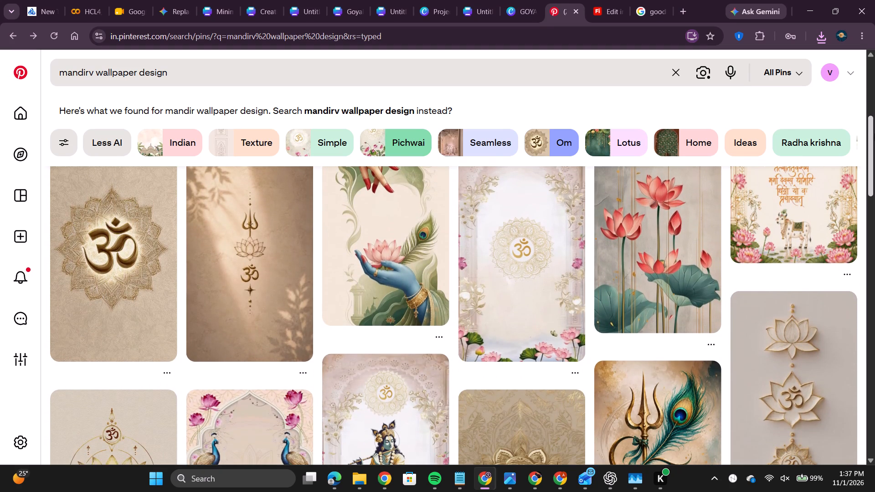
drag(874, 133, 874, 136)
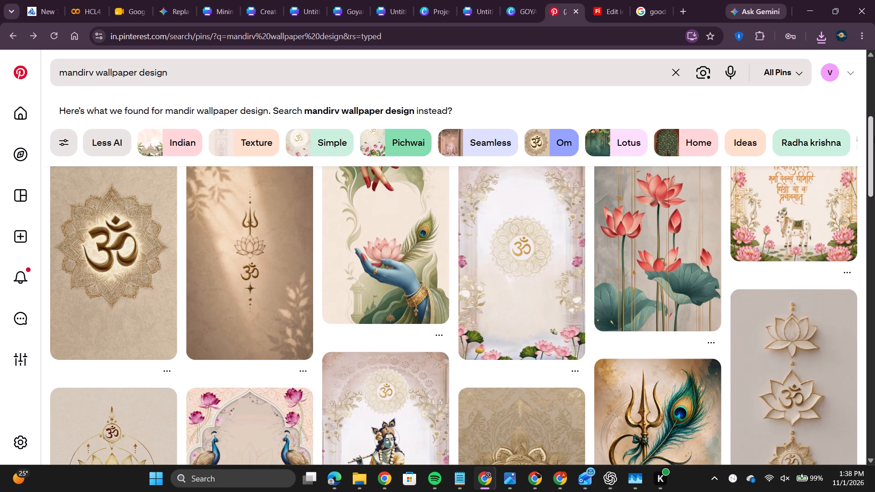
drag(874, 136, 874, 160)
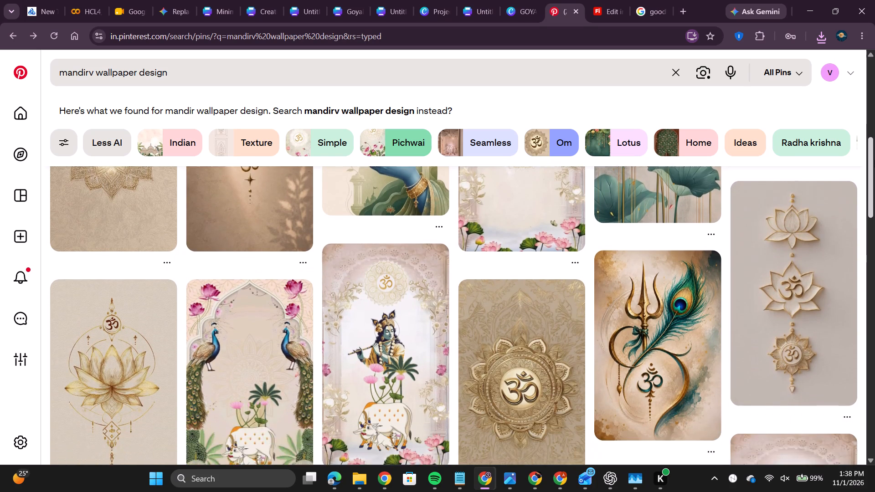
drag(874, 160, 874, 166)
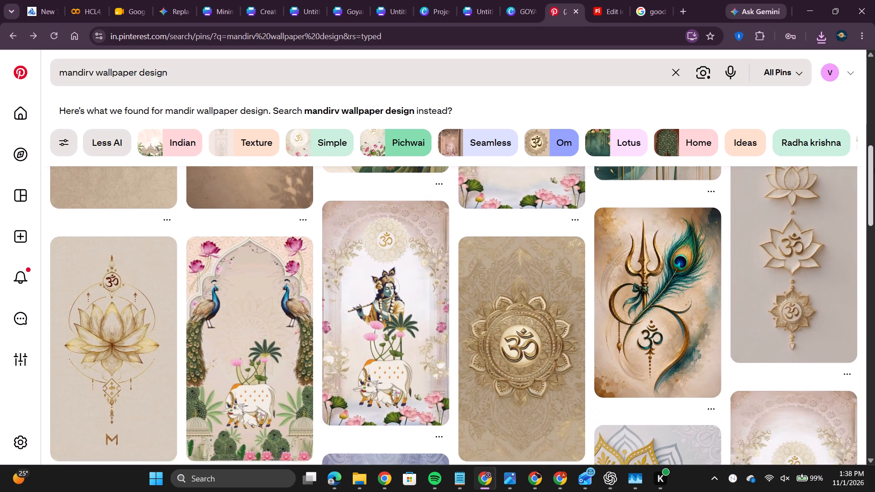
drag(874, 166, 874, 197)
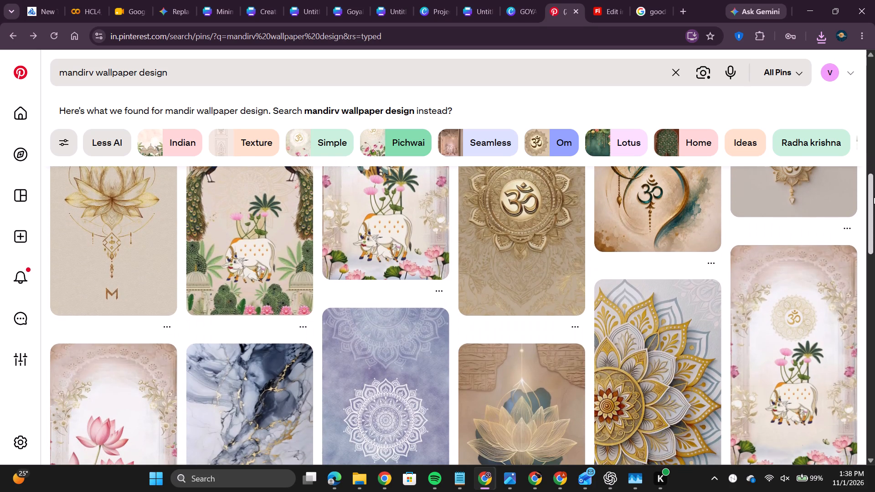
drag(874, 197, 874, 169)
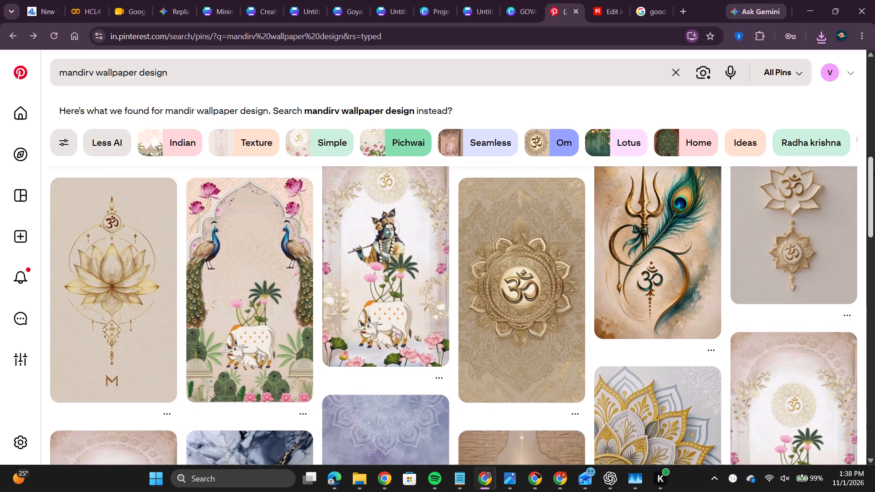
drag(874, 169, 874, 166)
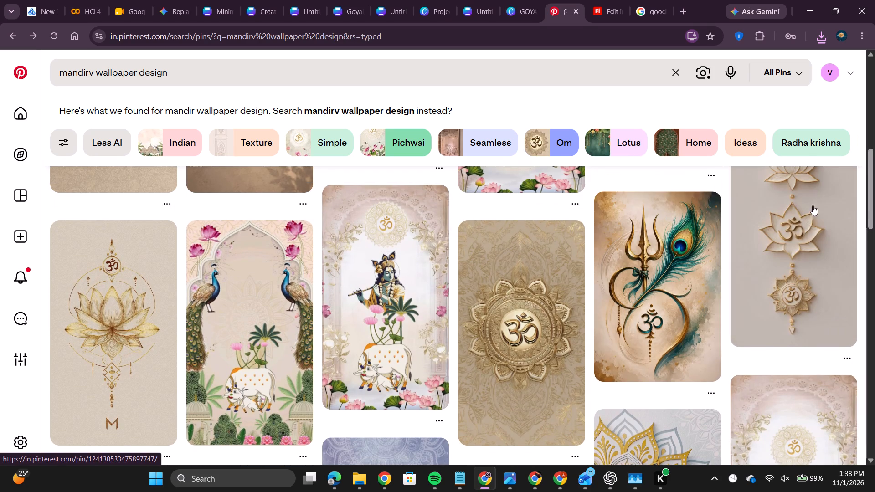
drag(874, 202, 871, 174)
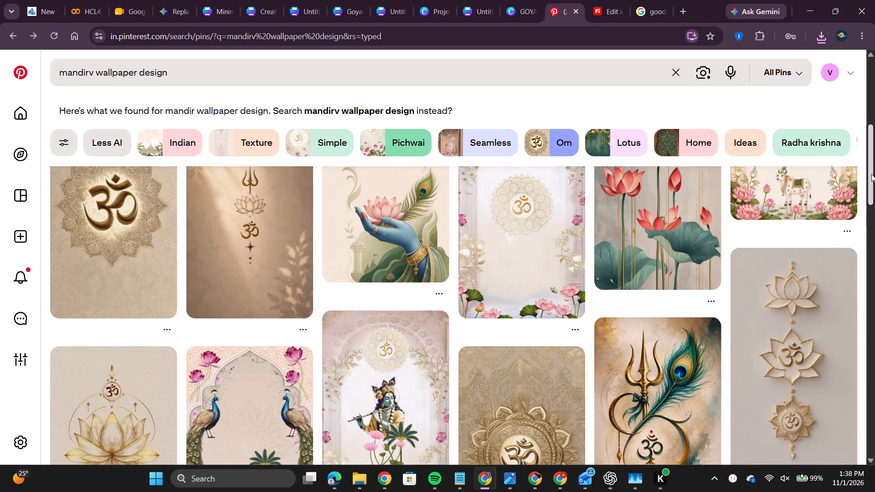
drag(871, 174, 870, 60)
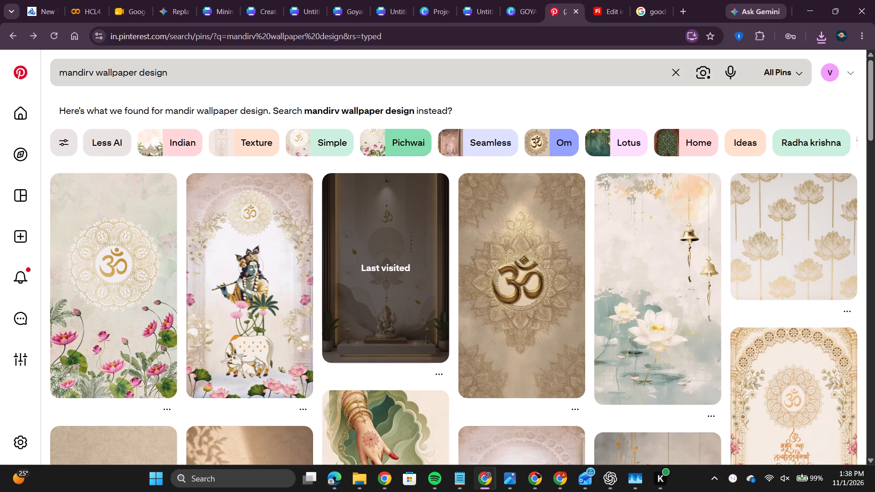
Correct the search to "mandir wallpaper design red color" and run it.
click(92, 72)
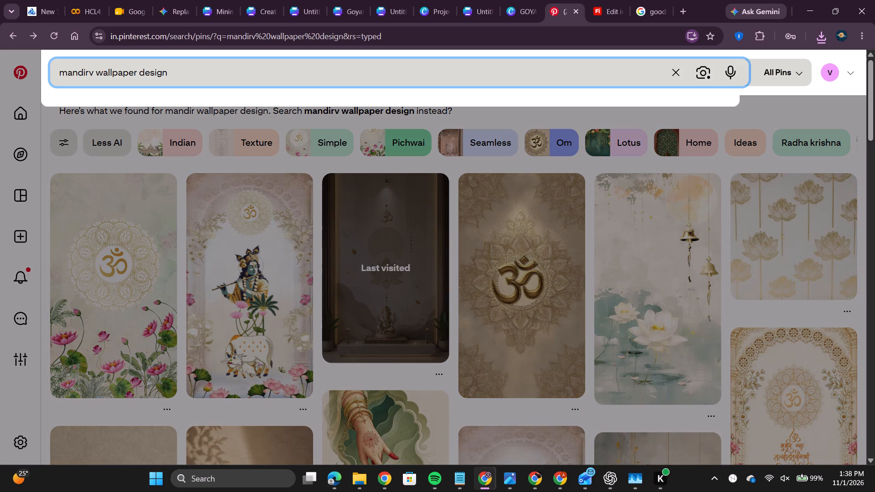
key(BackSpace)
key(Left)
key(Right)
key(Right)
key(Right)
key(Right)
key(Right)
key(Right)
key(Right)
key(Right)
key(Right)
key(Right)
key(Right)
key(Right)
key(Right)
key(Right)
key(Right)
key(Right)
key(Right)
key(Right)
key(Right)
key(Right)
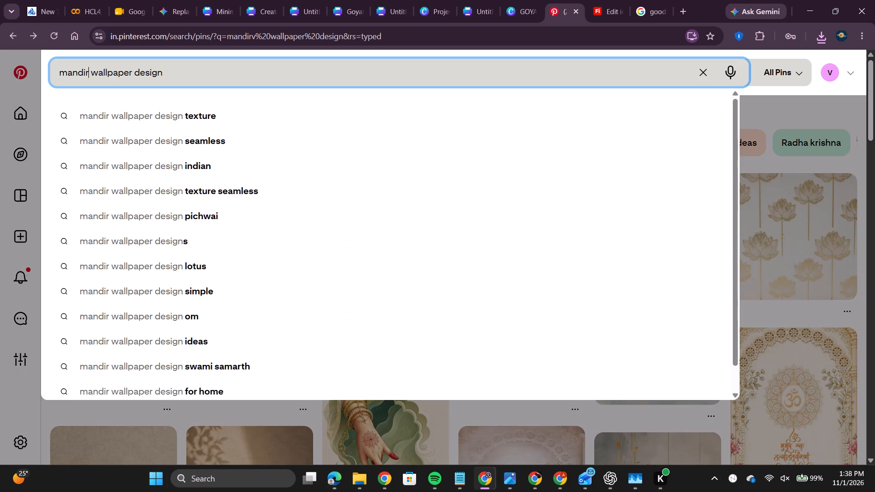
key(space)
text(red)
key(space)
key(c)
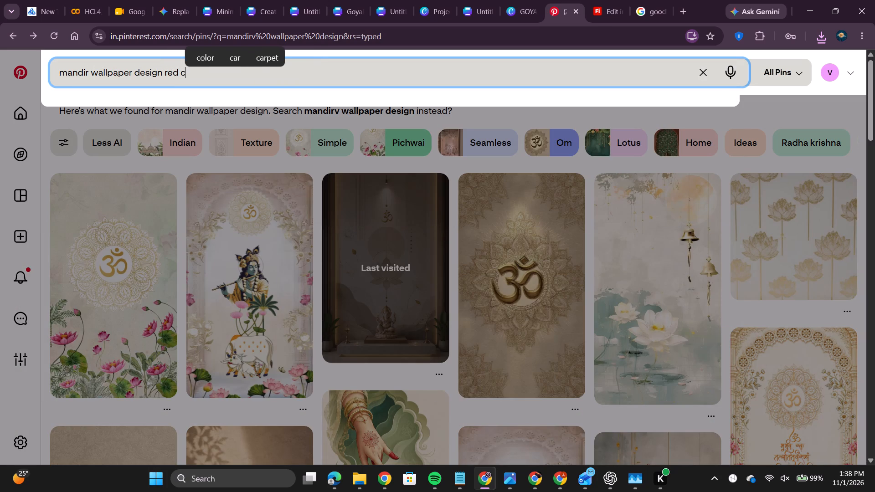
text(olor)
key(Return)
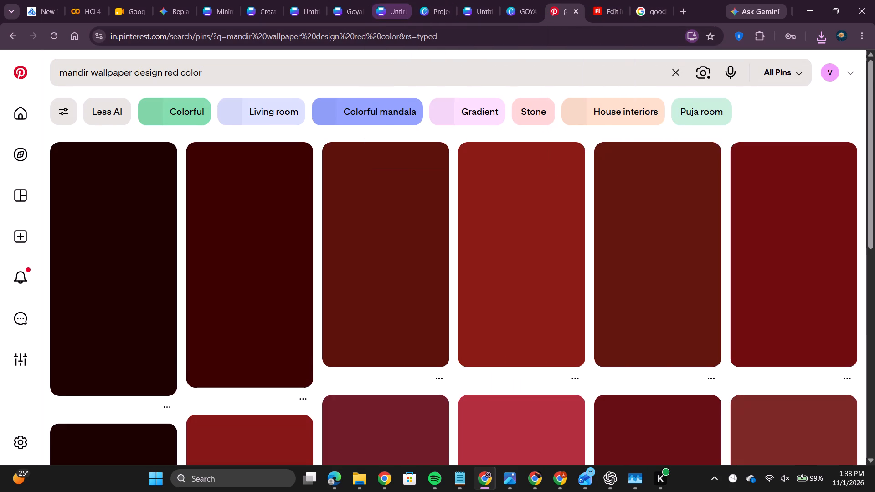
Find the dark red paisley pattern pin among the red wallpaper results and download its image.
drag(871, 84, 874, 123)
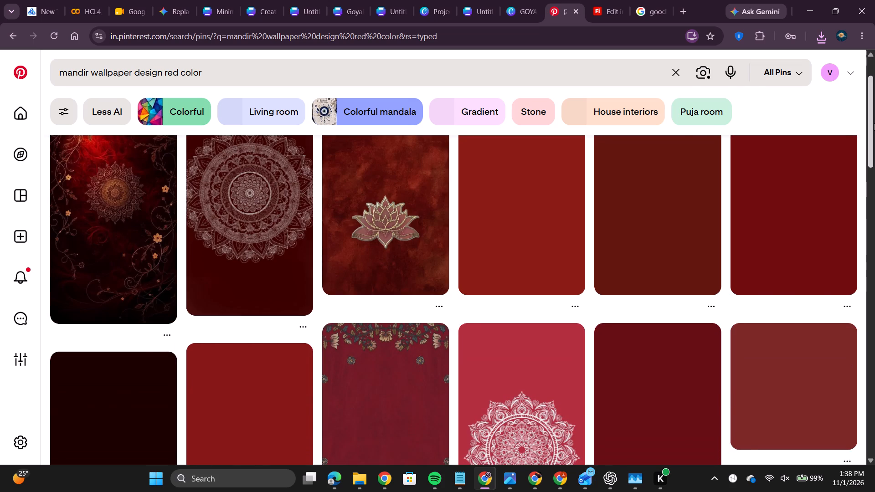
drag(874, 123, 874, 81)
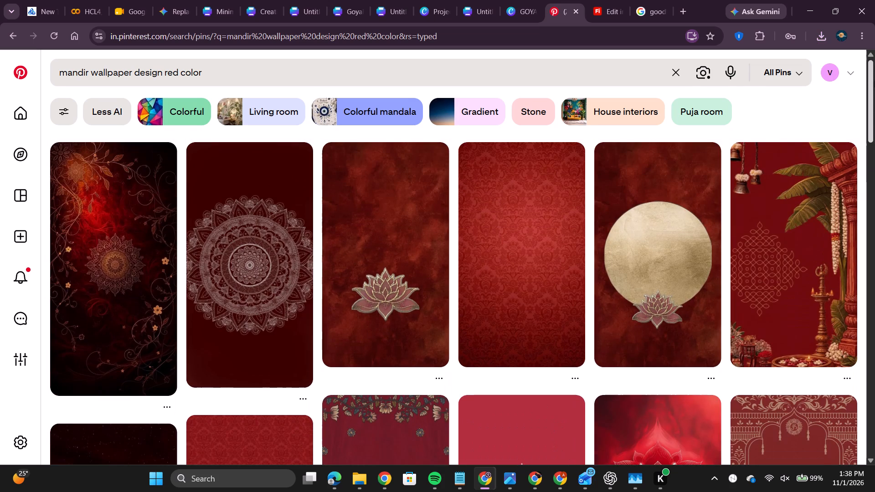
drag(874, 81, 874, 104)
drag(866, 100, 868, 108)
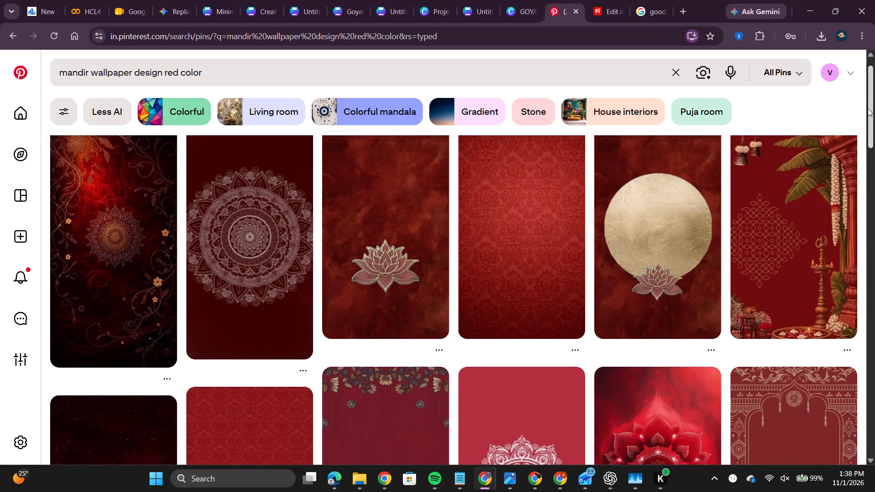
drag(868, 108, 873, 160)
drag(873, 160, 873, 165)
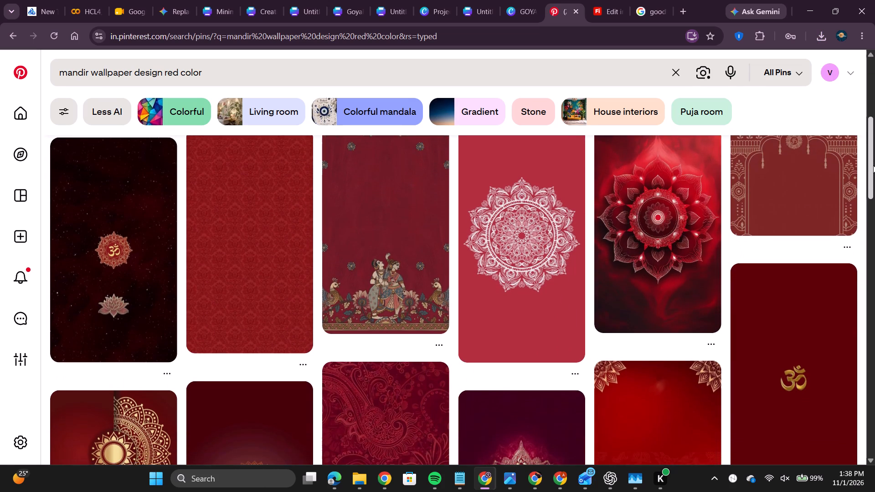
drag(873, 165, 874, 211)
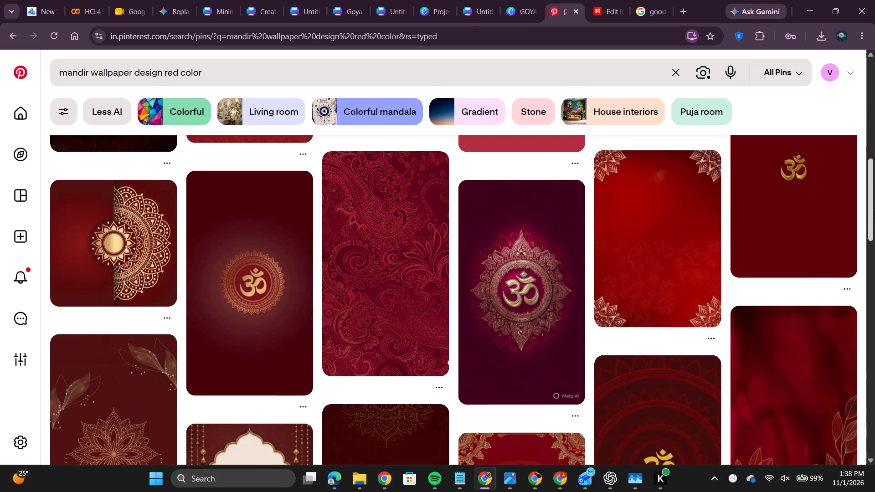
drag(874, 211, 874, 220)
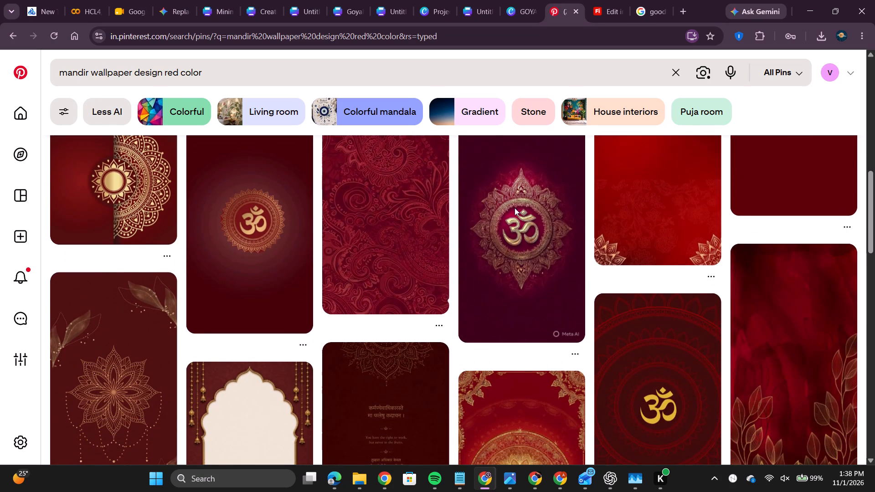
click(439, 328)
click(428, 394)
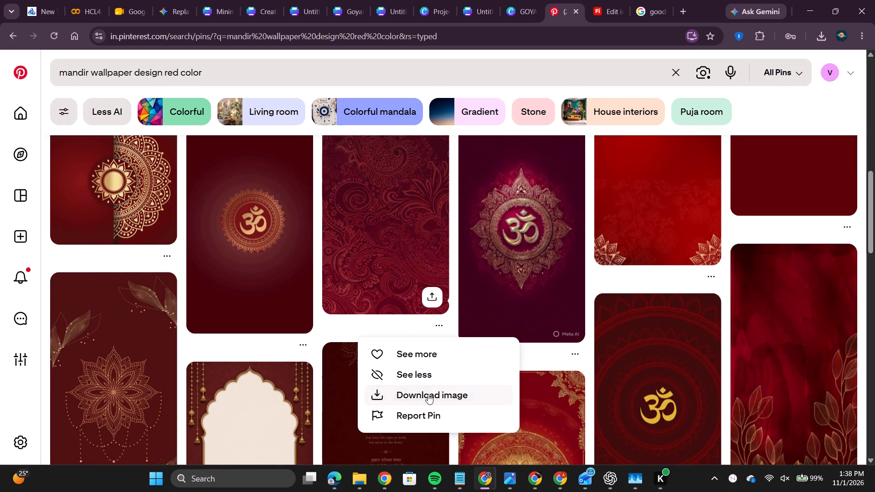
Find the red damask pin with the golden arch and hanging lamps but no Ganesha, and download its image.
drag(874, 215, 874, 230)
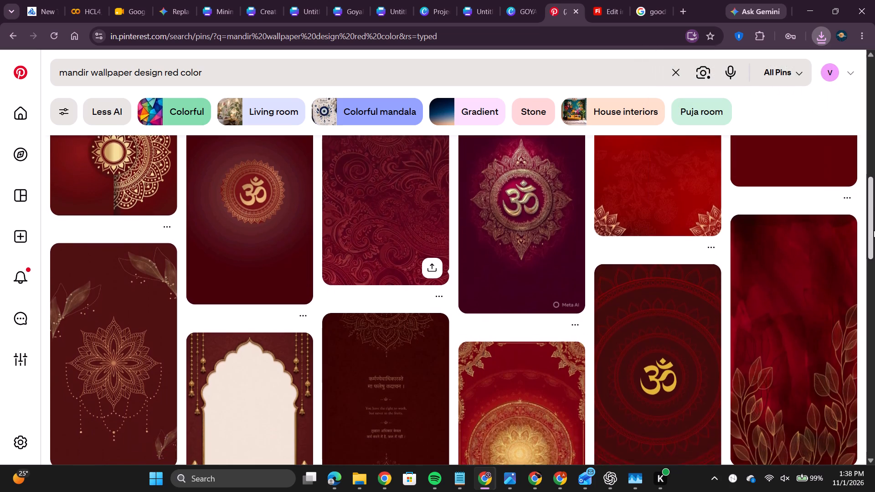
drag(874, 230, 874, 269)
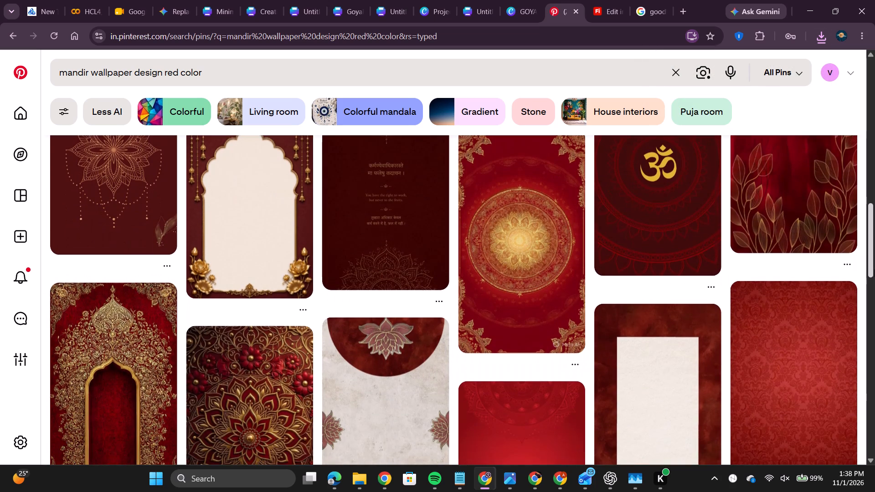
drag(874, 269, 874, 302)
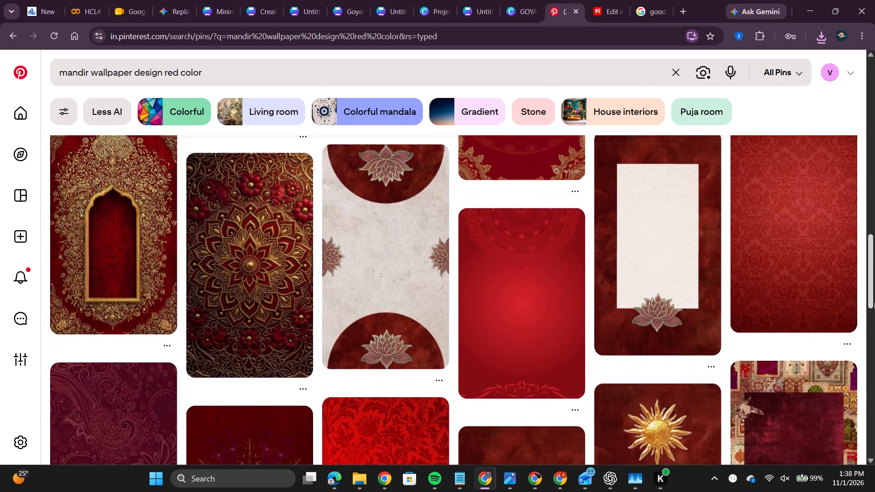
drag(874, 302, 874, 306)
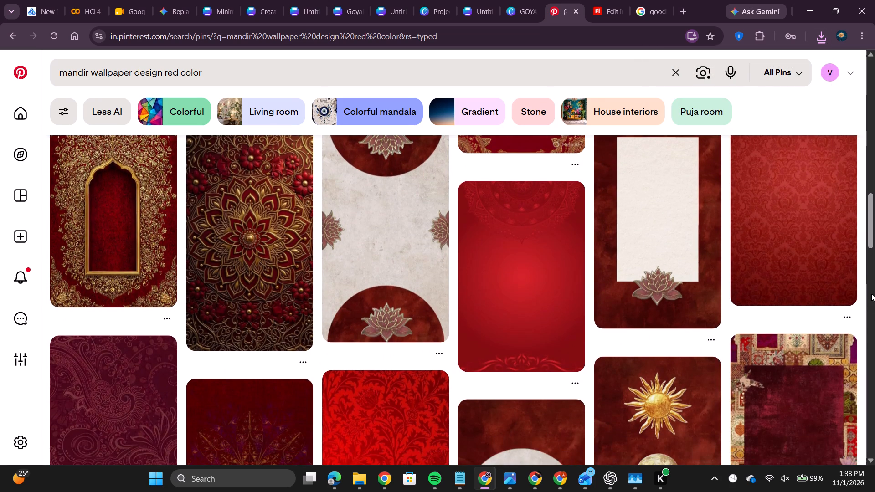
drag(870, 219, 874, 249)
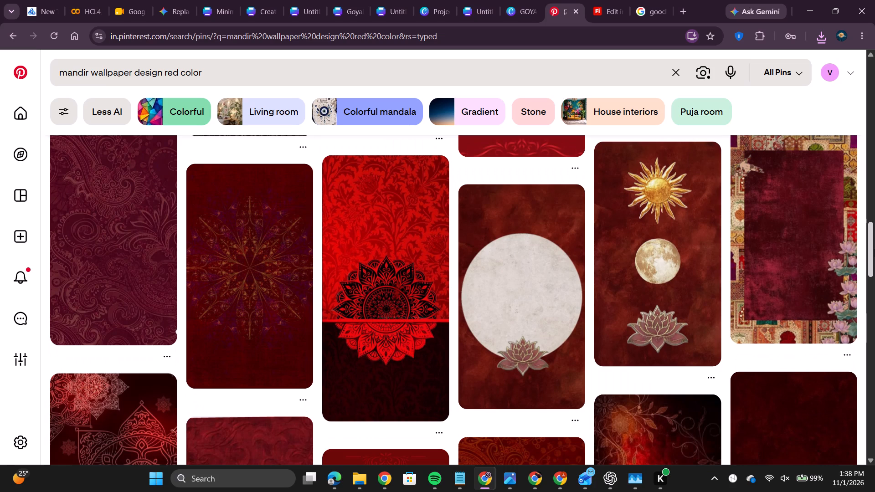
drag(874, 249, 874, 256)
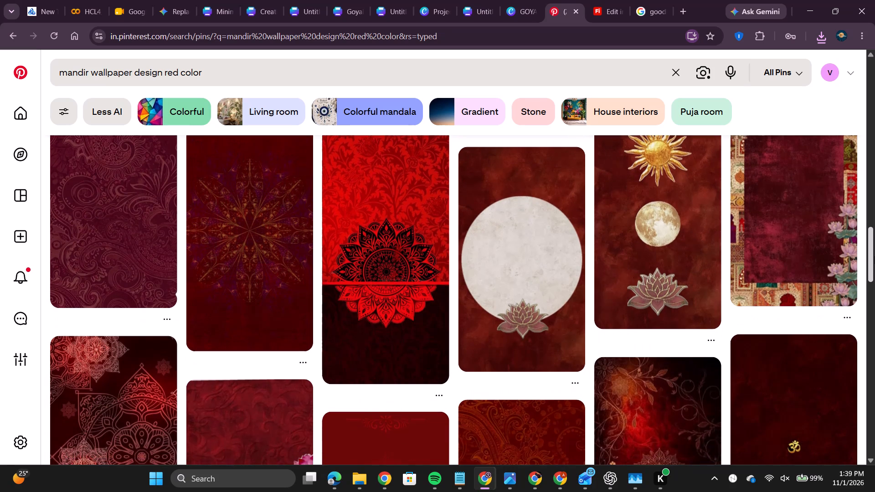
drag(874, 256, 874, 280)
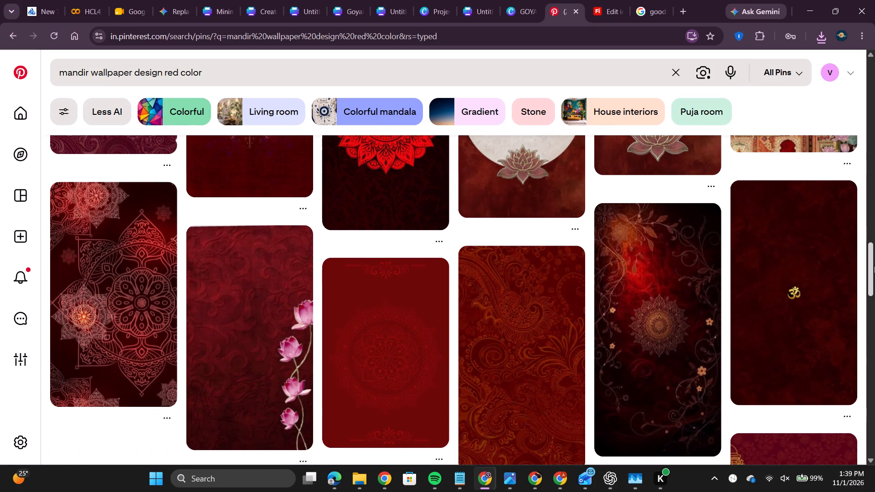
drag(874, 264, 874, 278)
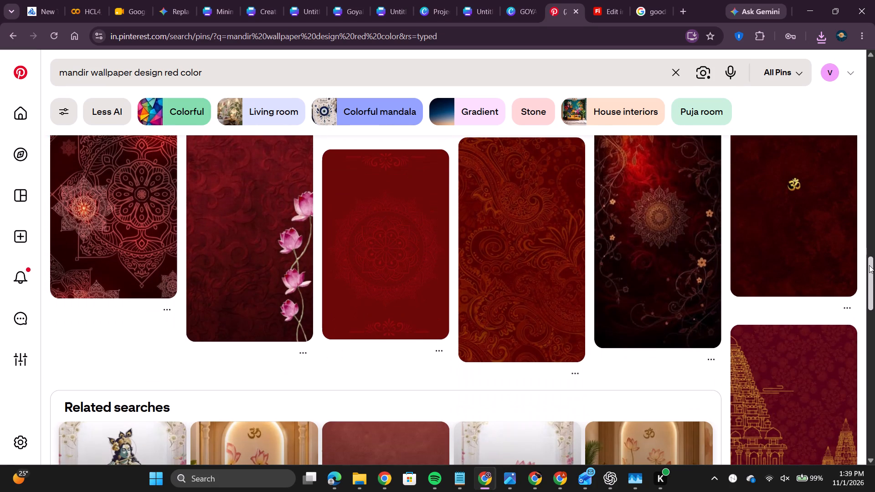
drag(869, 265, 868, 293)
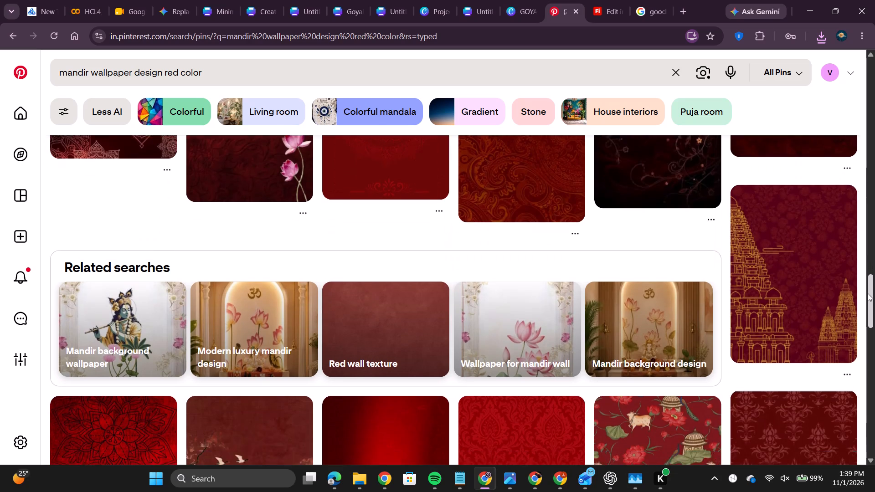
drag(868, 293, 868, 309)
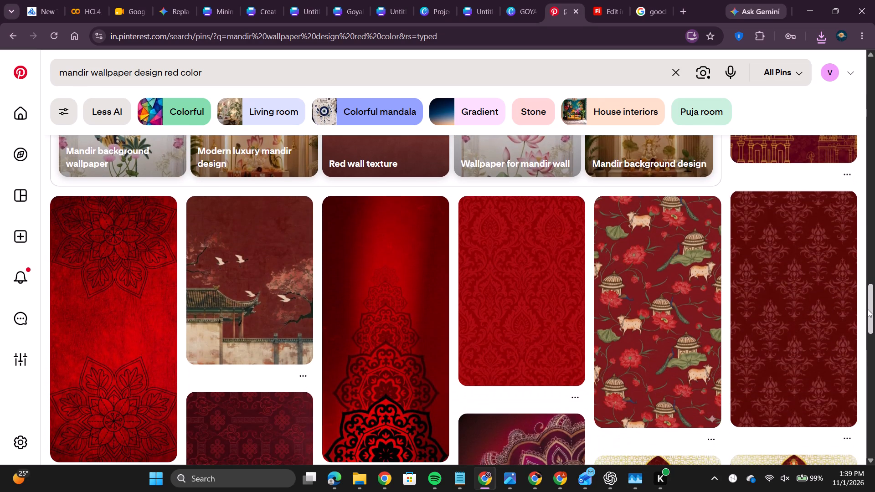
drag(868, 309, 868, 310)
click(867, 290)
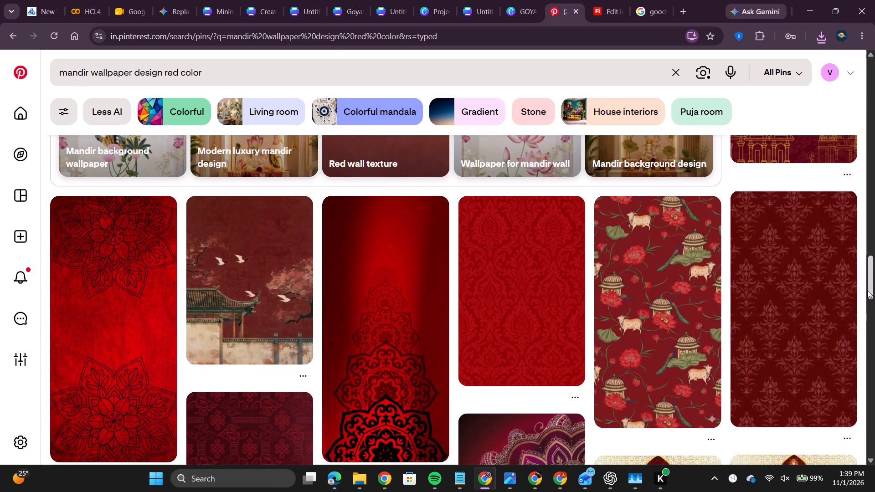
drag(872, 265, 872, 287)
drag(872, 286, 872, 270)
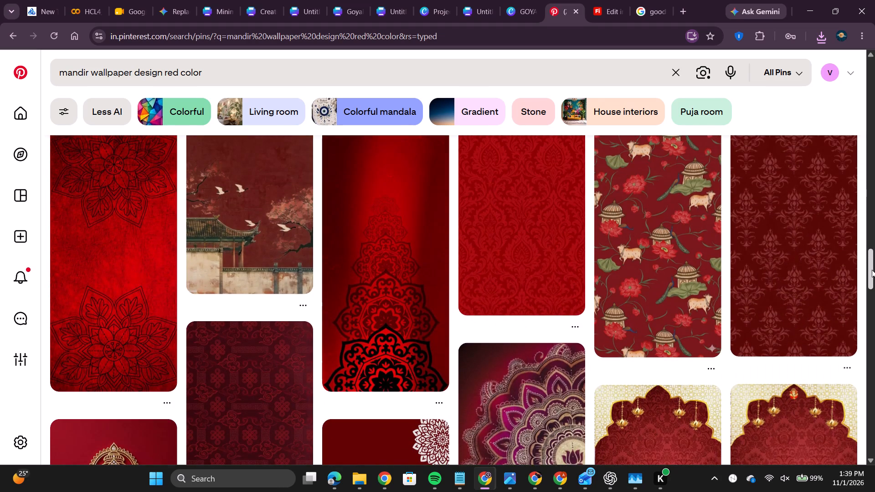
drag(872, 270, 874, 295)
click(874, 295)
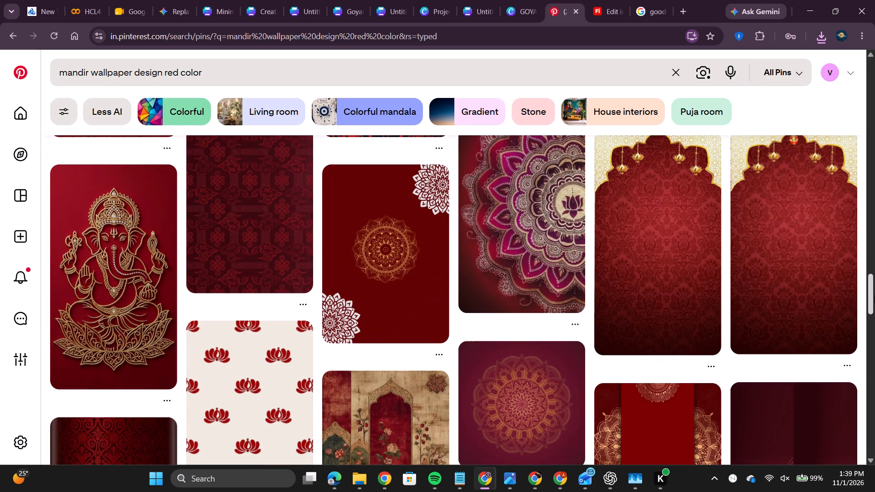
drag(874, 295, 874, 291)
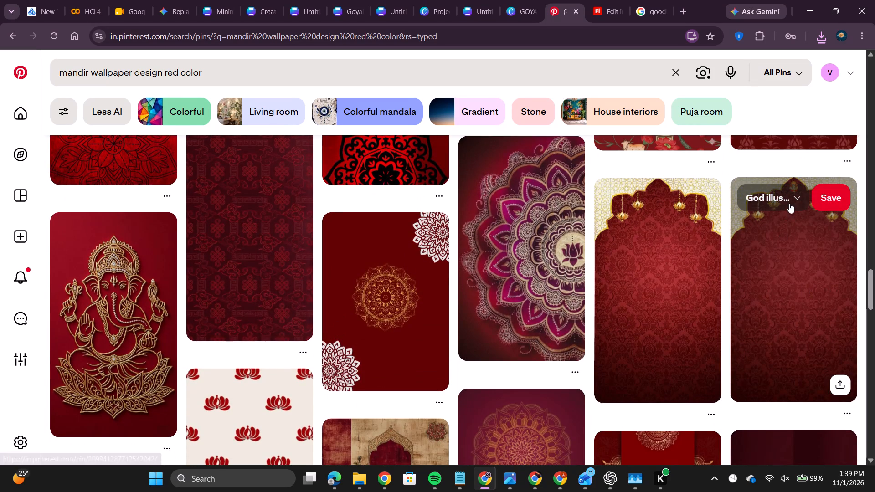
click(711, 413)
click(709, 368)
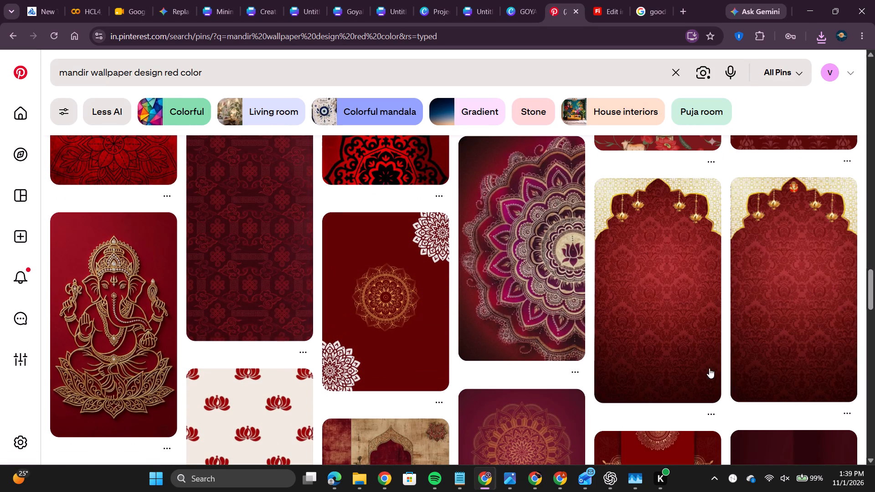
Switch from Pinterest to the open T-shirt designs in Canva and go to the Canva home page.
click(392, 0)
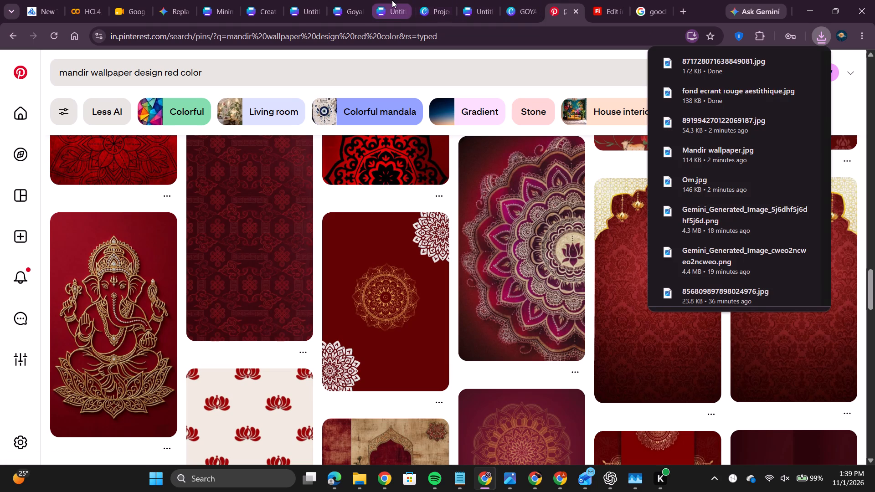
click(366, 0)
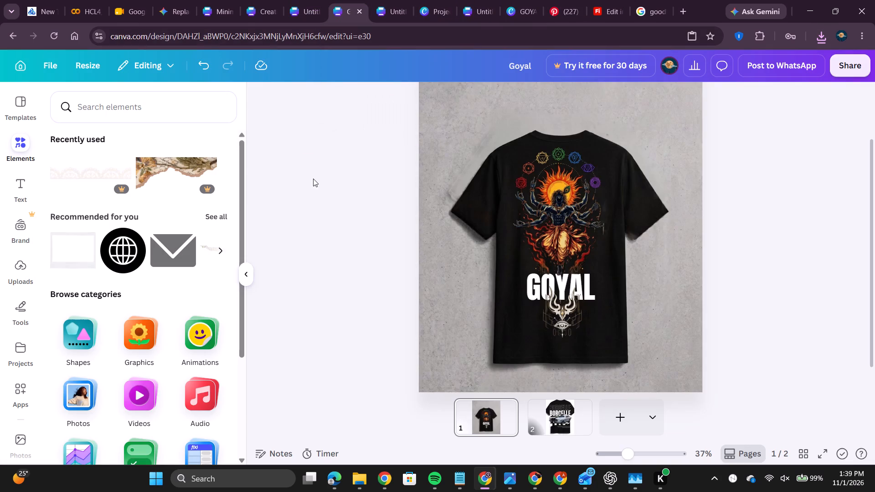
click(299, 0)
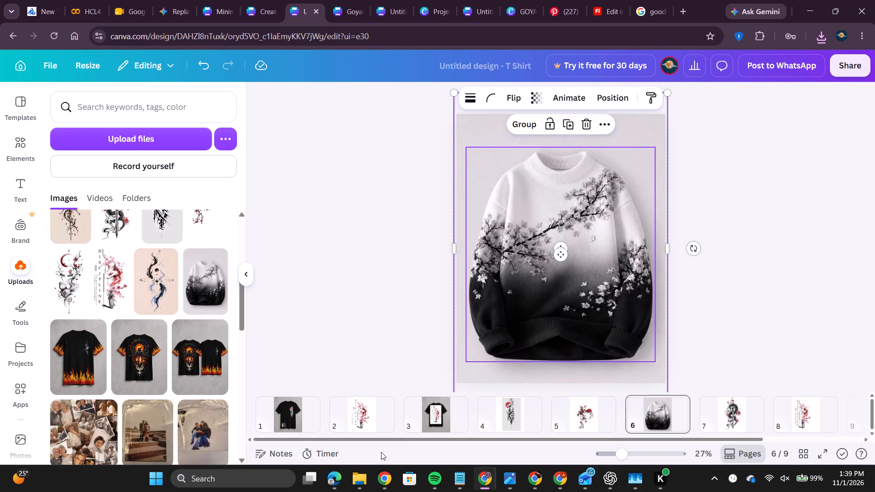
drag(442, 437, 386, 443)
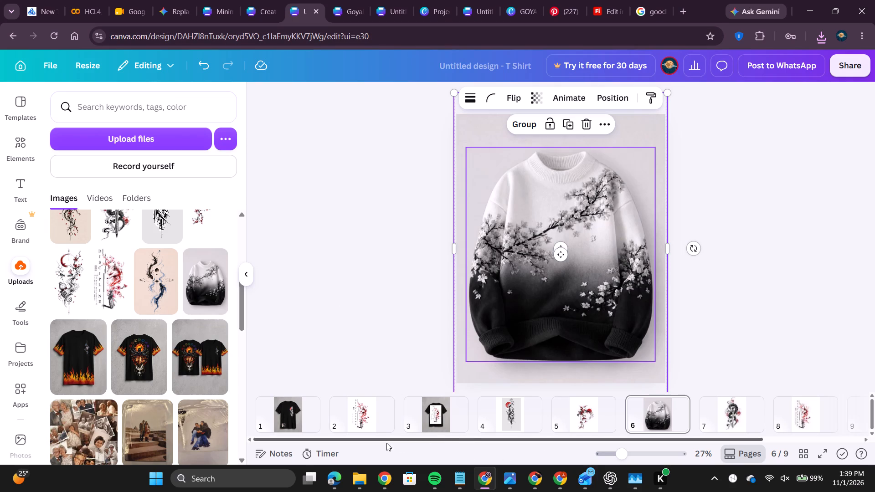
drag(386, 443, 287, 453)
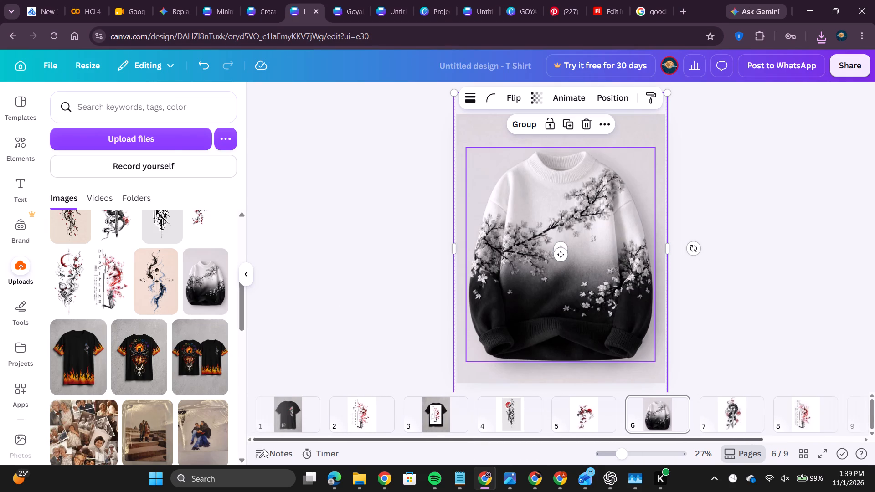
click(23, 62)
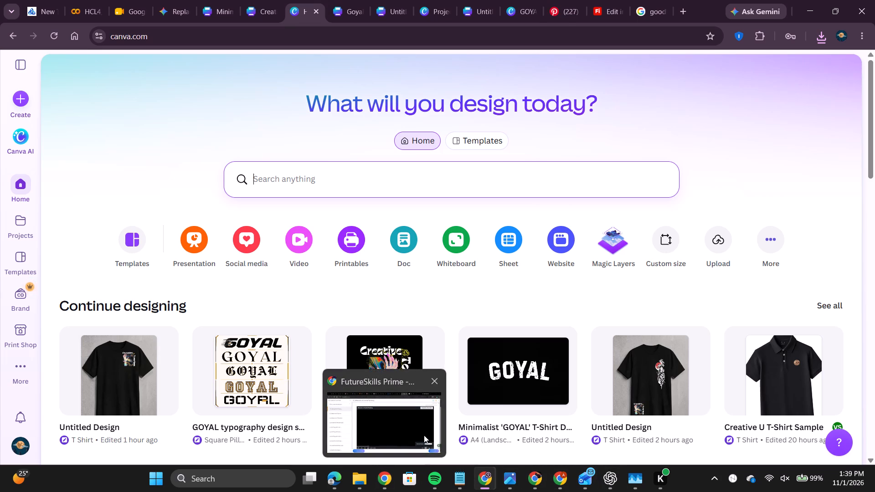
Switch to the FutureSkills Prime course window and complete the 01_Measures-of-Central-Tendency video.
click(424, 435)
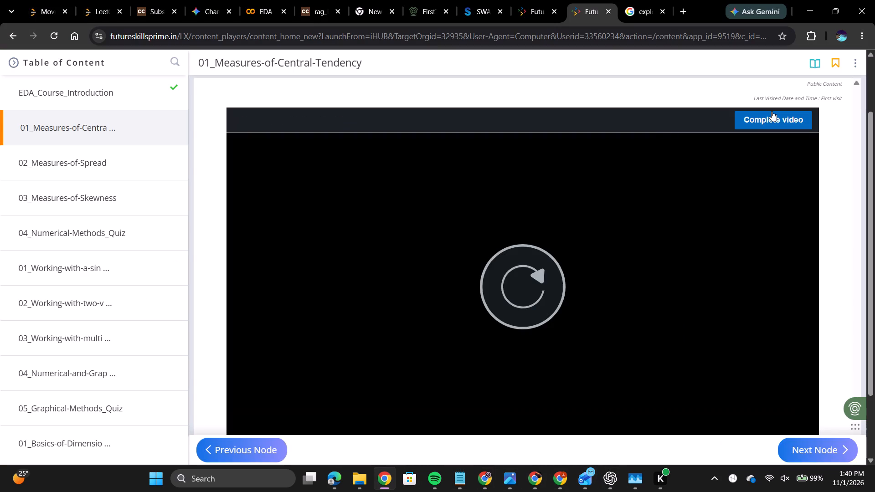
click(779, 120)
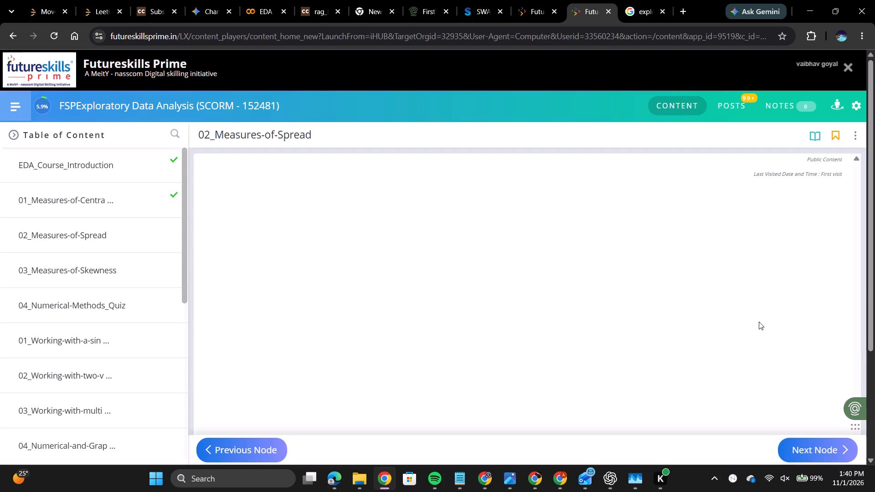
Start the Measures of Spread video and set its playback speed to 2.0.
drag(874, 258, 874, 270)
drag(874, 270, 874, 338)
click(502, 236)
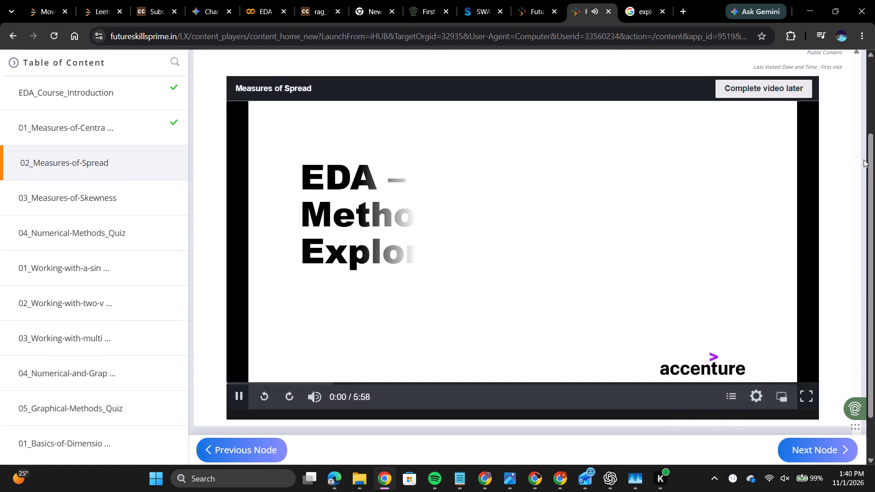
click(757, 400)
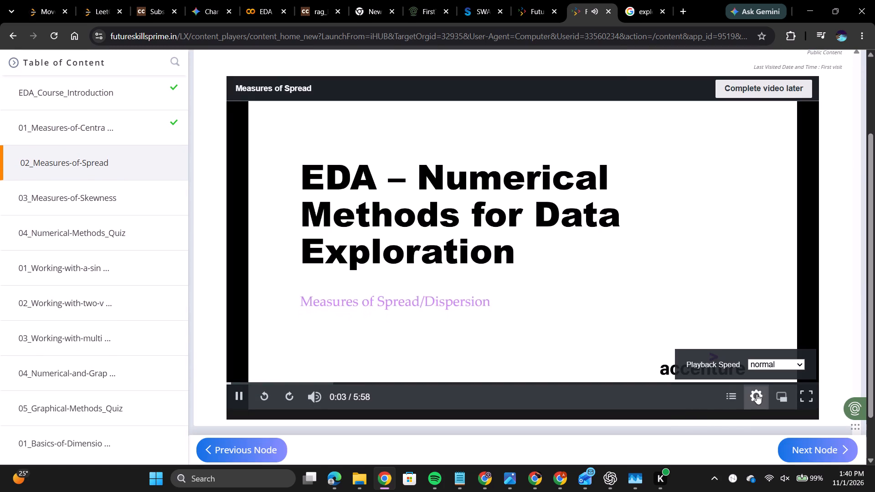
click(772, 368)
click(757, 251)
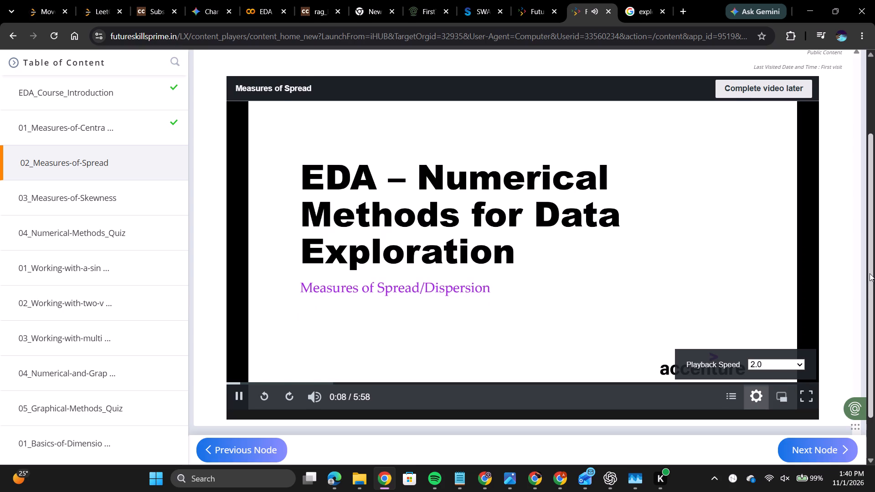
drag(870, 273, 870, 286)
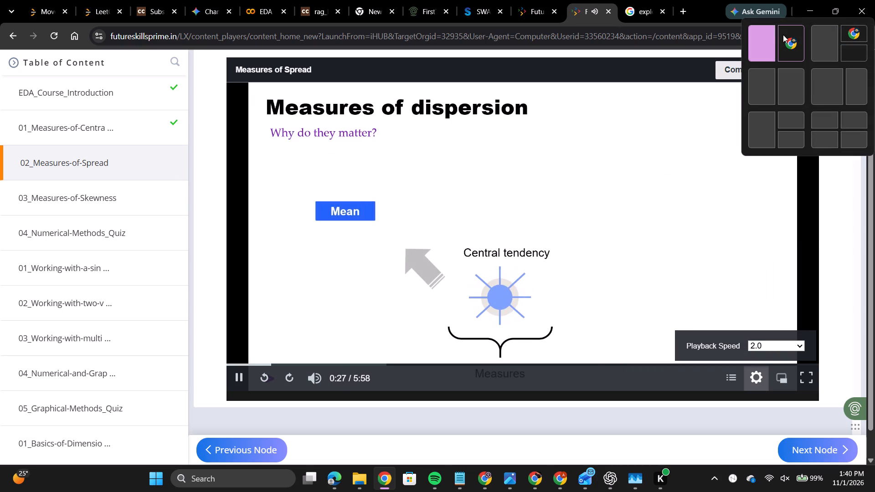
Arrange the course window side by side with the Canva window, giving the course window the narrower share of the screen.
click(768, 42)
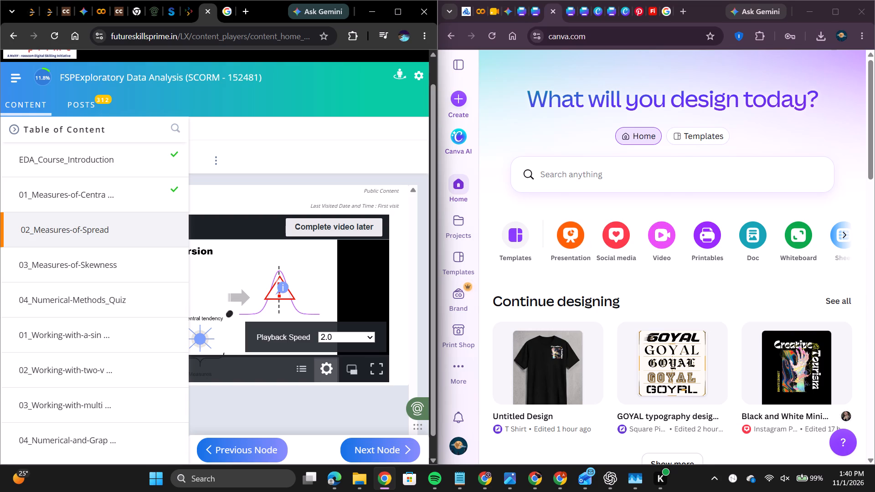
drag(439, 233, 417, 233)
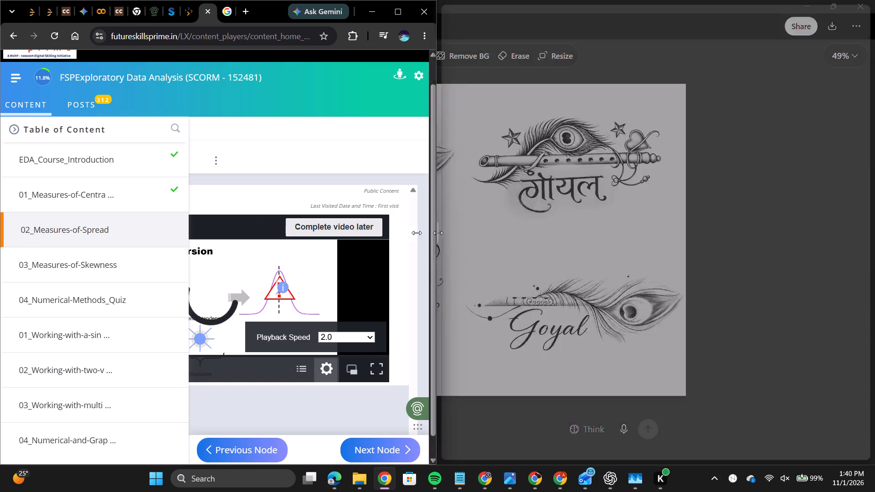
drag(417, 233, 369, 240)
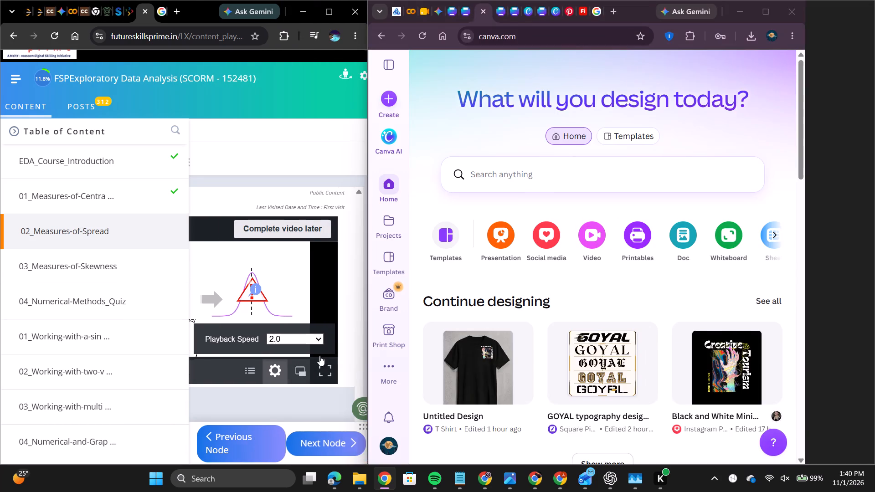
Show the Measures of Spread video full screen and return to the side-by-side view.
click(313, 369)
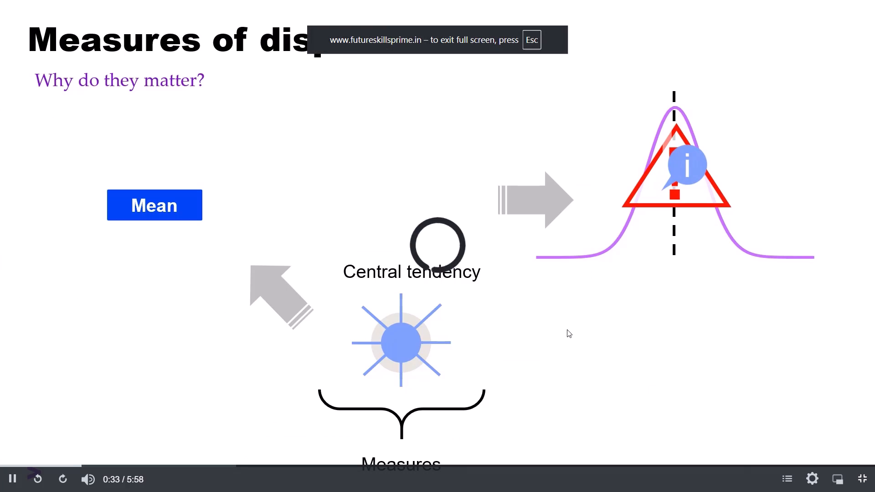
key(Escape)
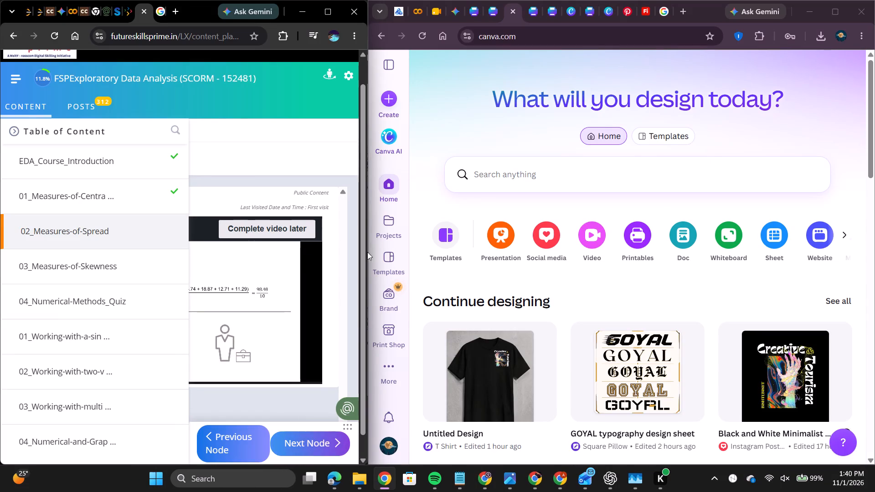
Readjust the split between the two windows, making the course window slightly narrower beside Canva.
drag(367, 270, 361, 270)
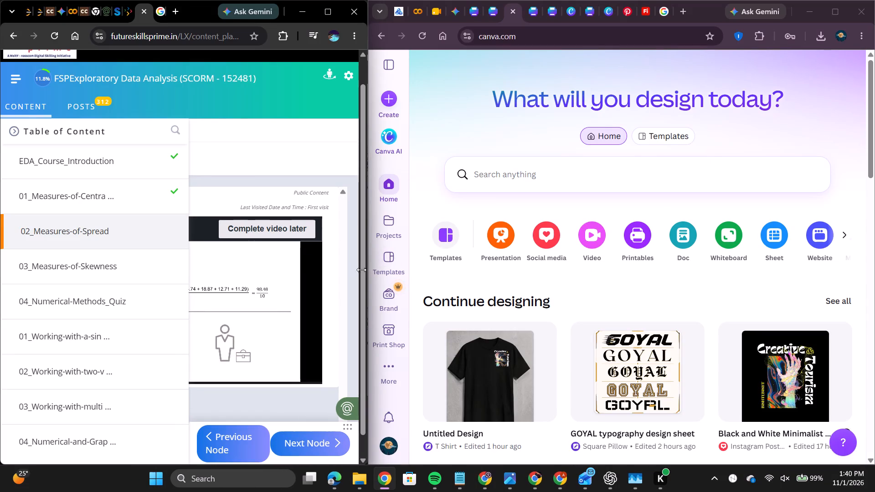
drag(361, 270, 386, 284)
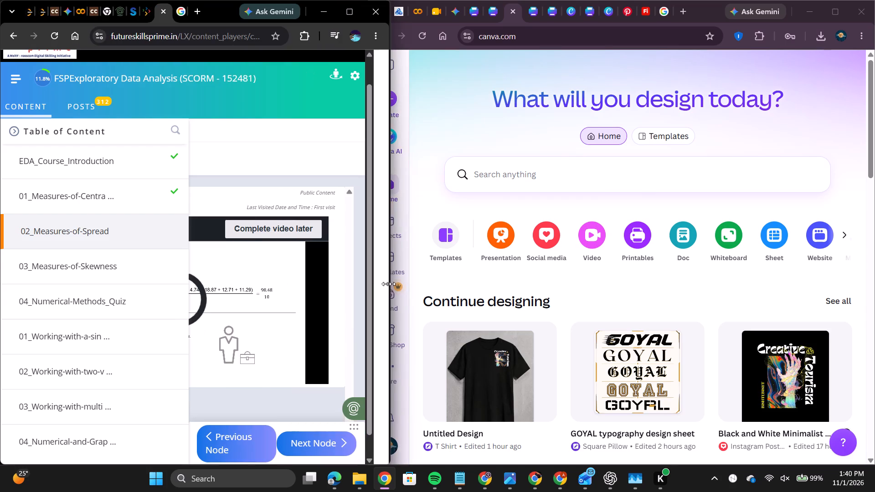
drag(386, 284, 363, 284)
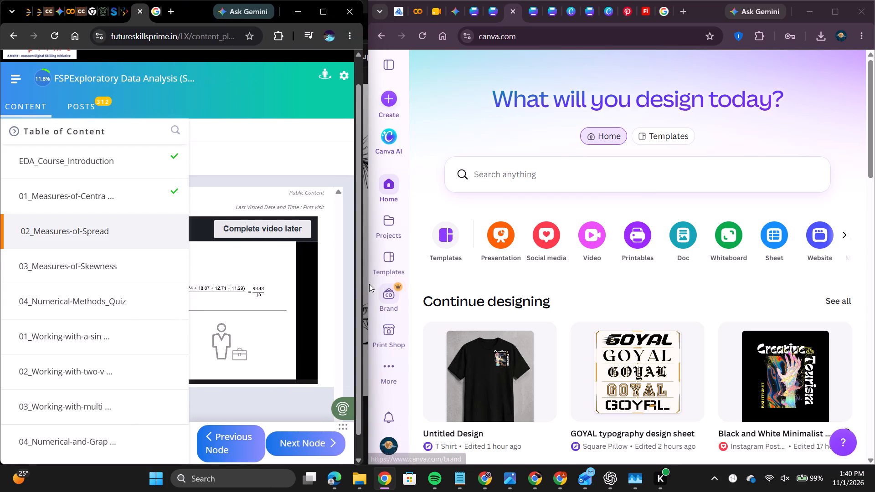
Shrink the course window to about a third of the screen width and widen the Canva window to meet its edge.
drag(366, 288, 321, 291)
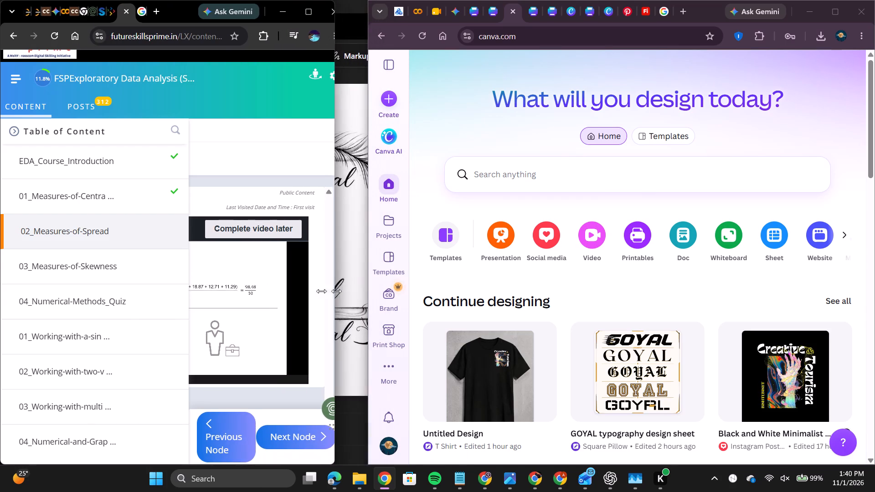
drag(321, 291, 332, 291)
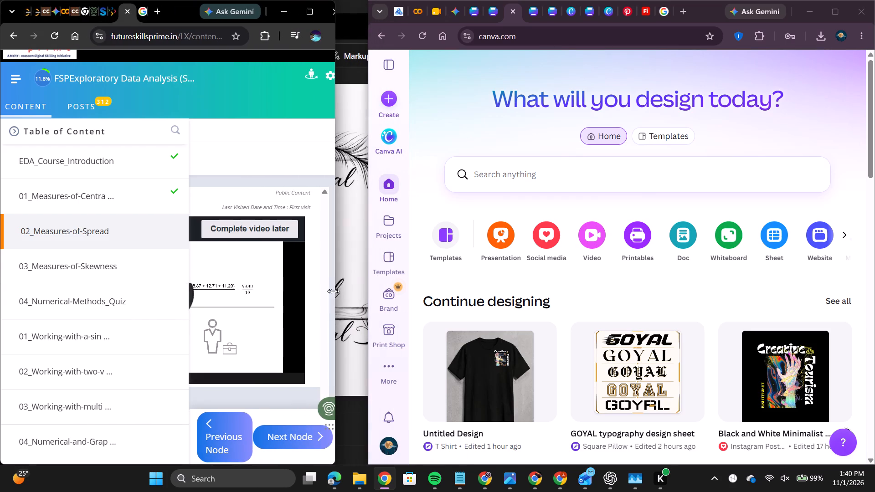
drag(332, 291, 310, 291)
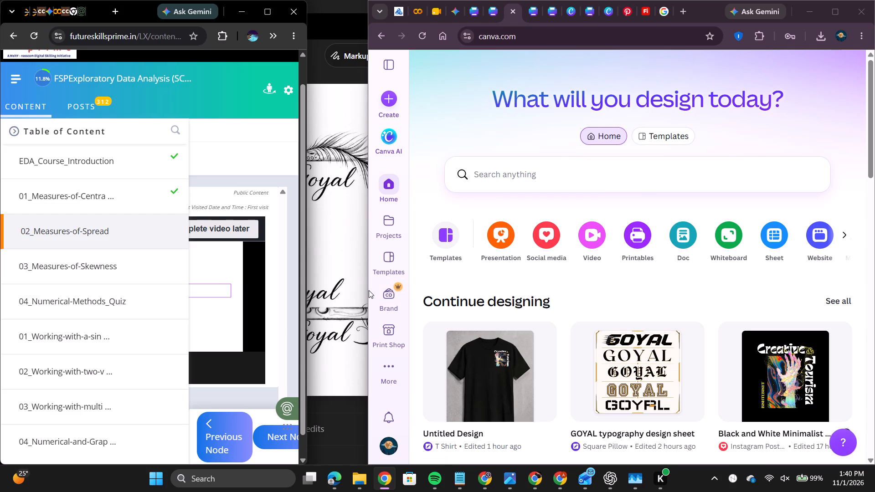
drag(367, 290, 317, 297)
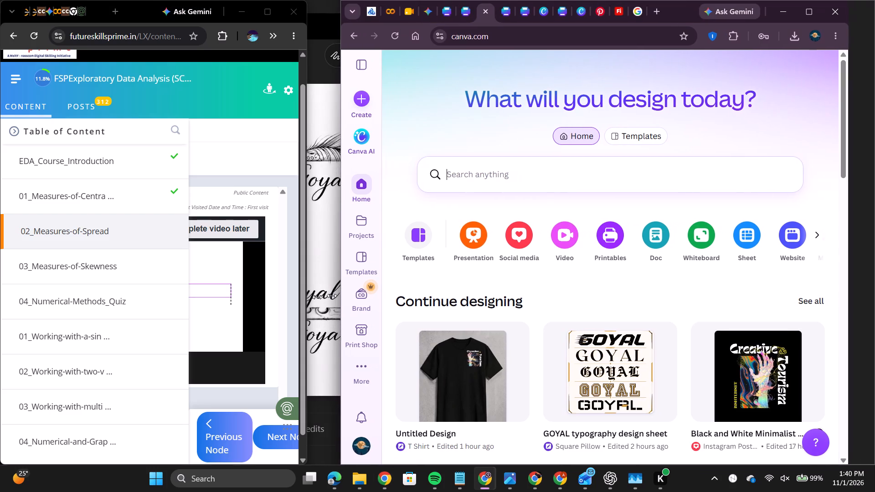
drag(317, 297, 309, 300)
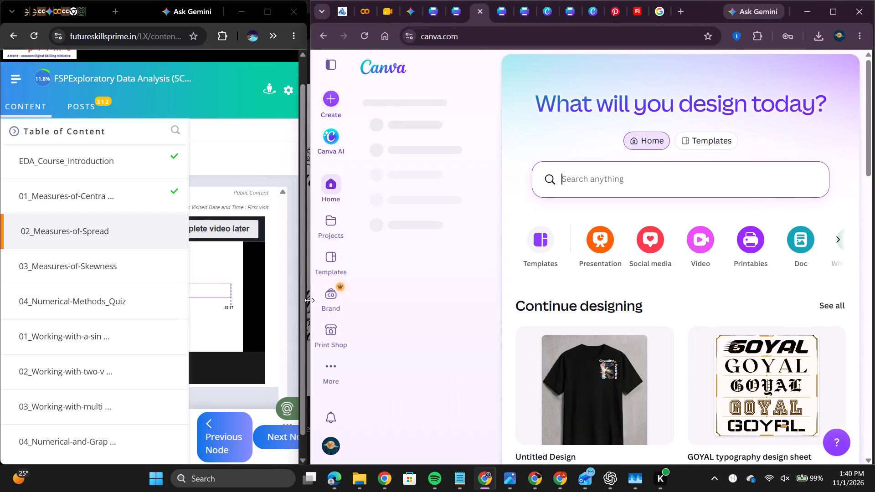
drag(309, 300, 307, 301)
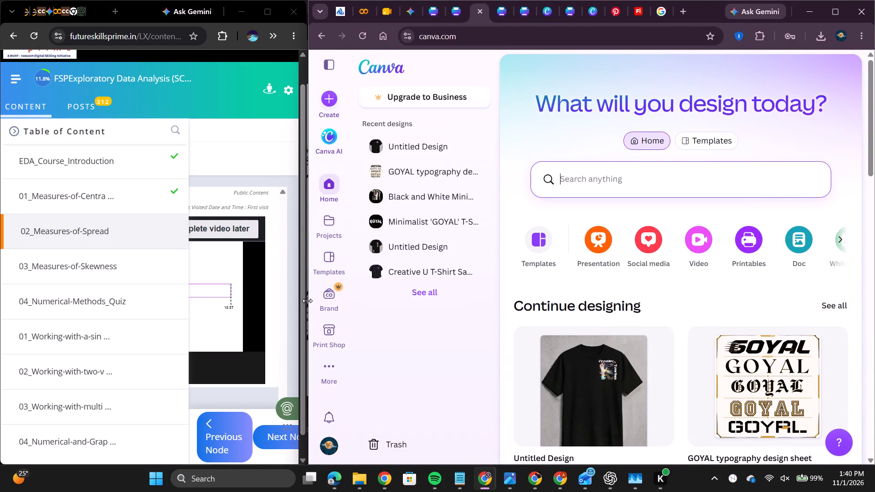
drag(307, 301, 303, 303)
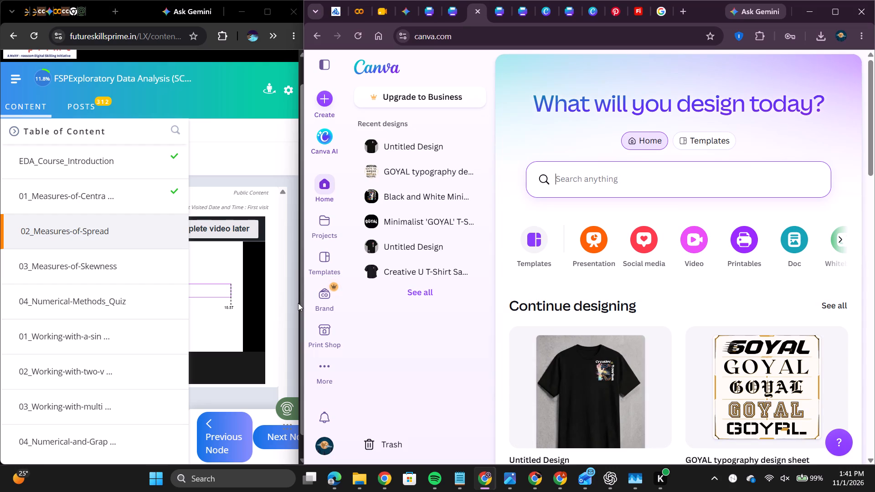
drag(300, 302, 318, 302)
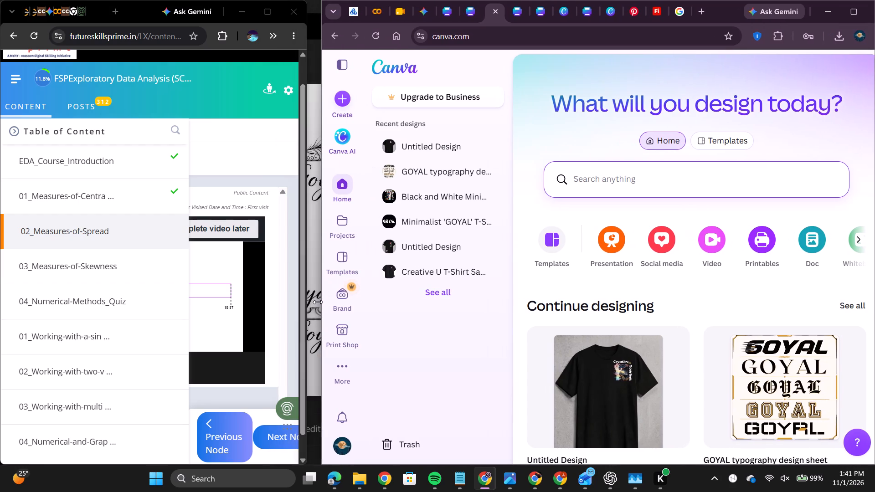
drag(318, 302, 310, 302)
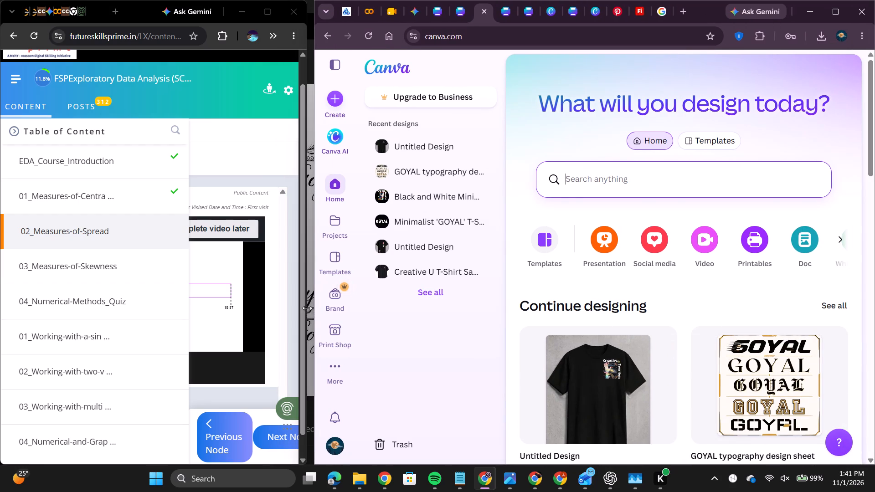
drag(306, 307, 301, 307)
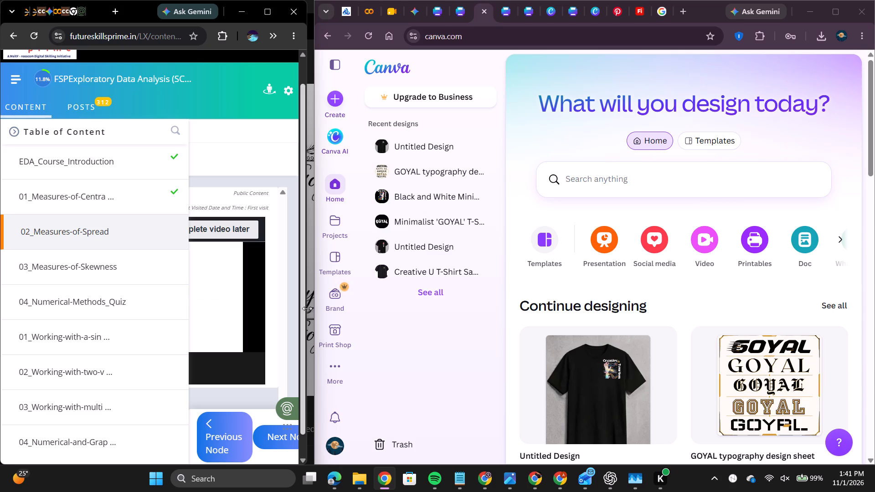
drag(307, 308, 275, 310)
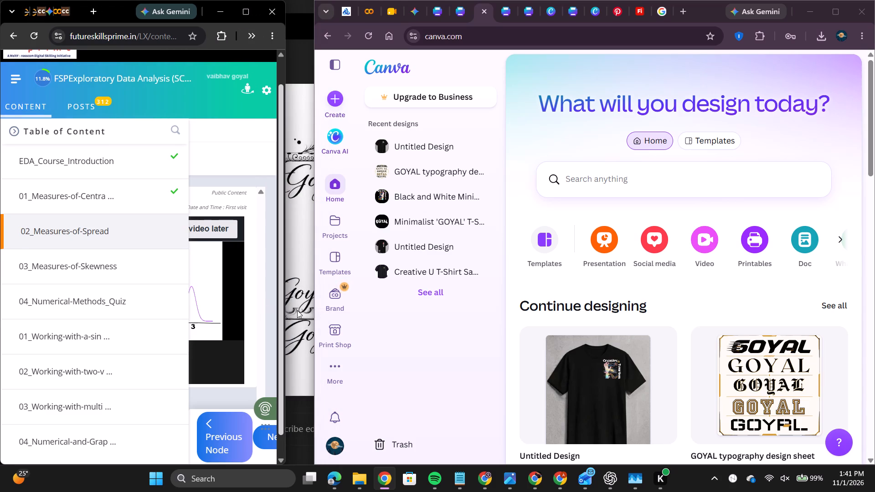
drag(313, 310, 309, 310)
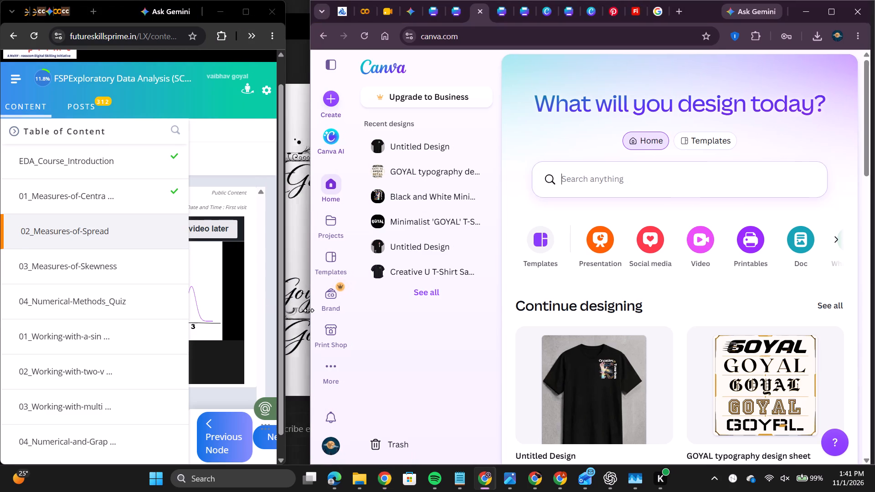
drag(309, 310, 285, 313)
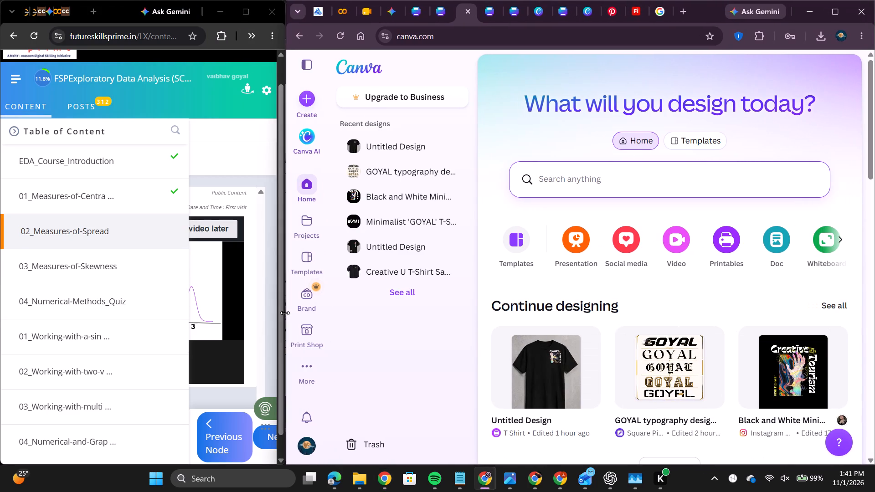
drag(285, 313, 284, 313)
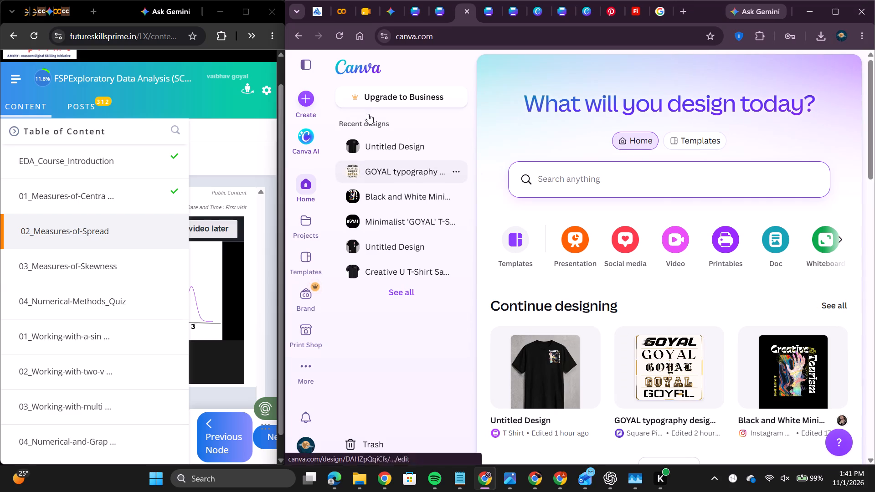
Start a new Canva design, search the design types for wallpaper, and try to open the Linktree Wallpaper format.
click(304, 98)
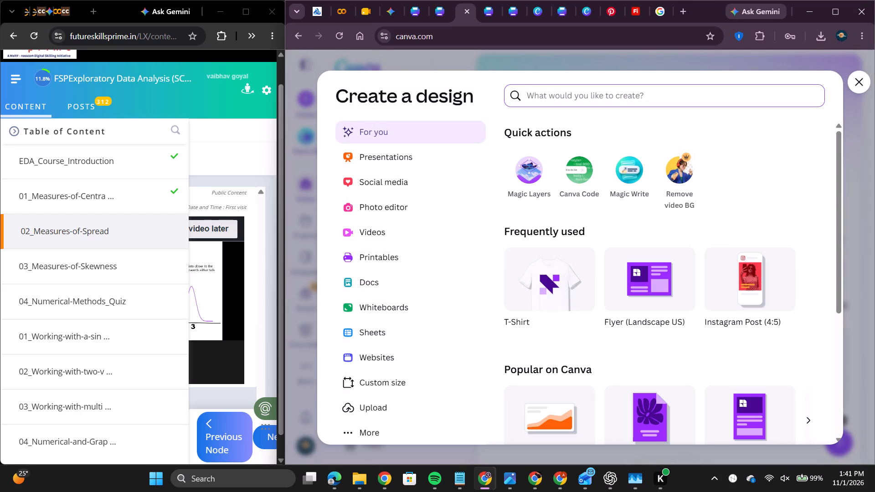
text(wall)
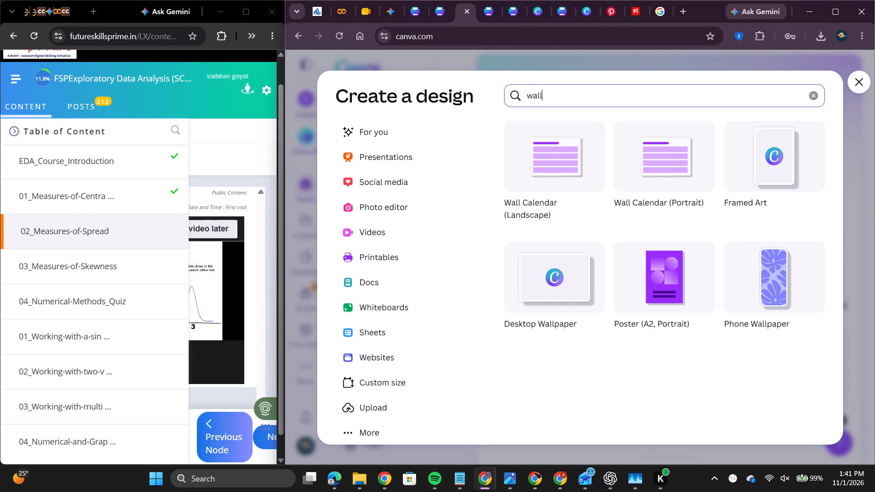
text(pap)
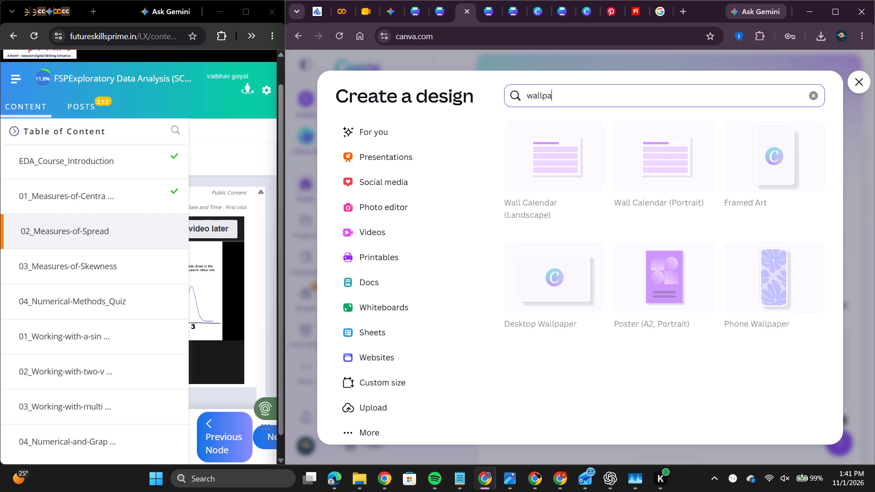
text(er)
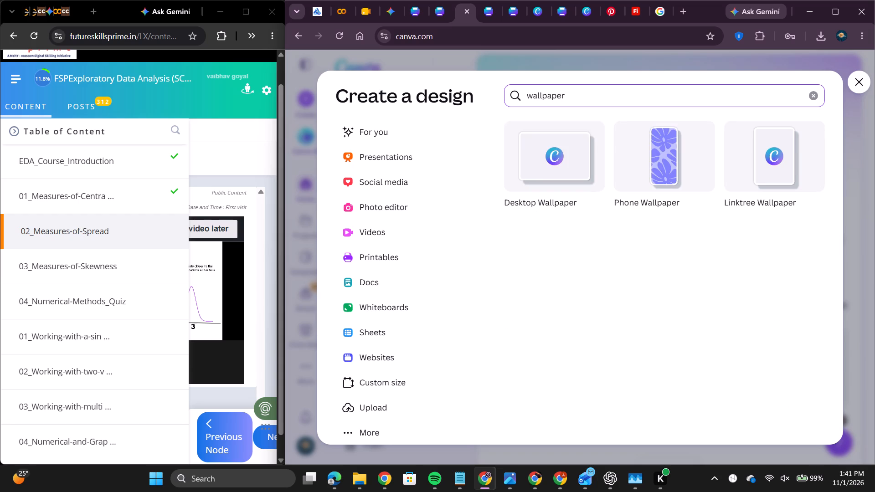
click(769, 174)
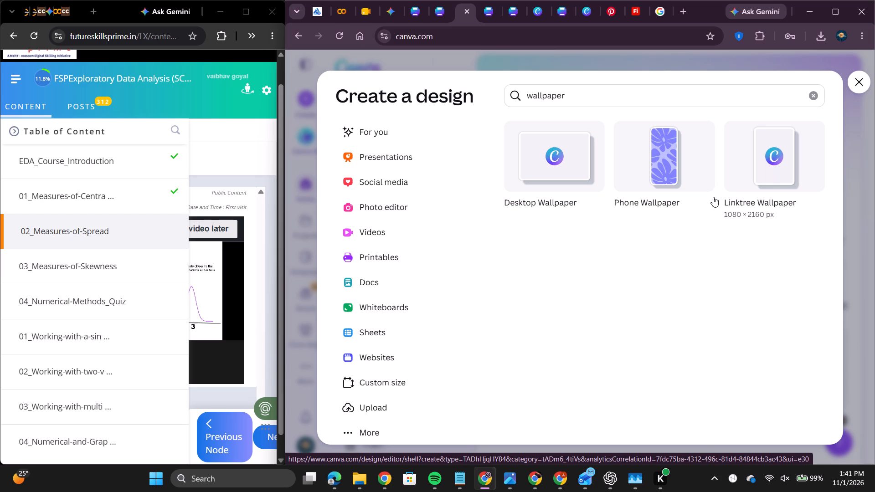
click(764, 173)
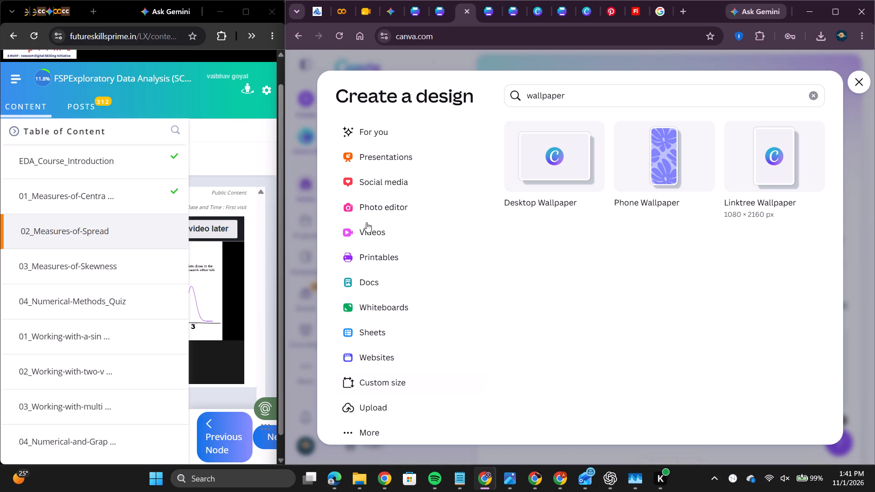
Examine the popular Printables design types and the formats offered for the searches wall and wallpaper.
click(373, 257)
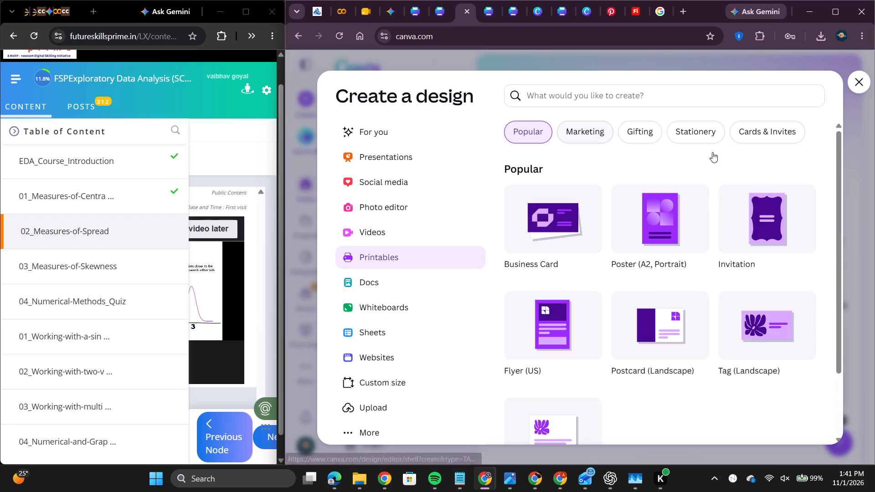
drag(837, 162, 843, 251)
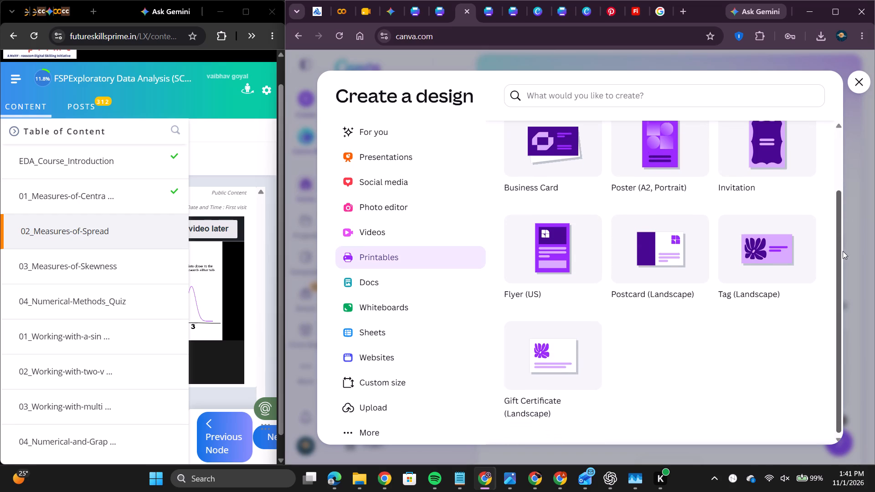
drag(843, 251, 823, 151)
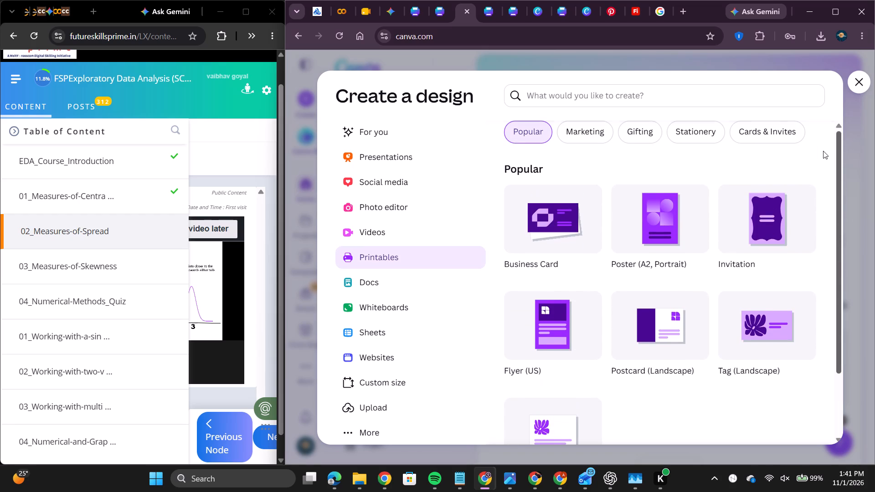
drag(823, 151, 823, 150)
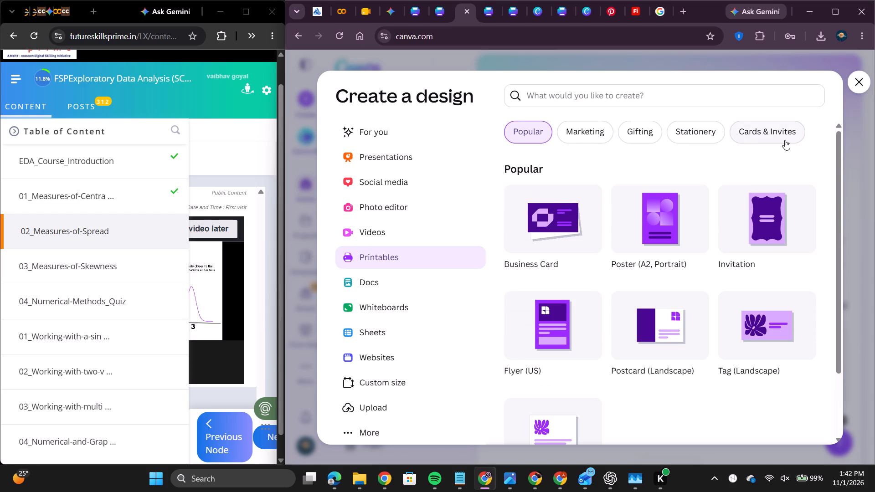
click(552, 98)
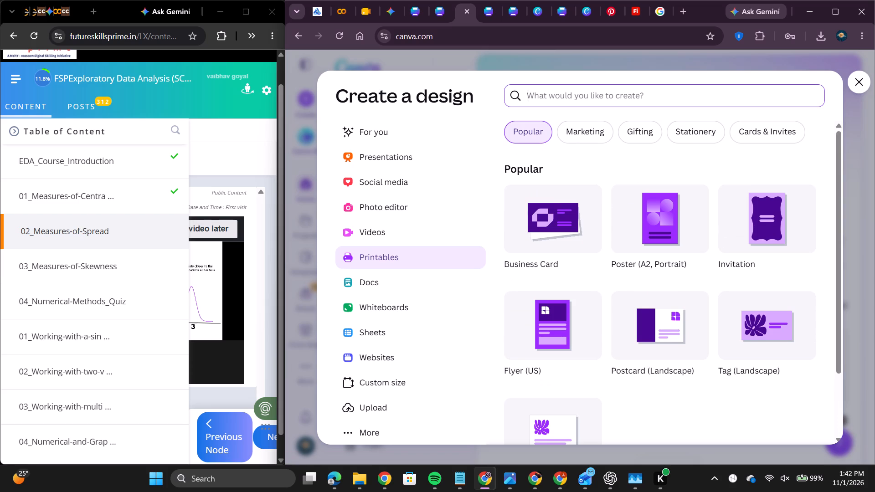
text(wall)
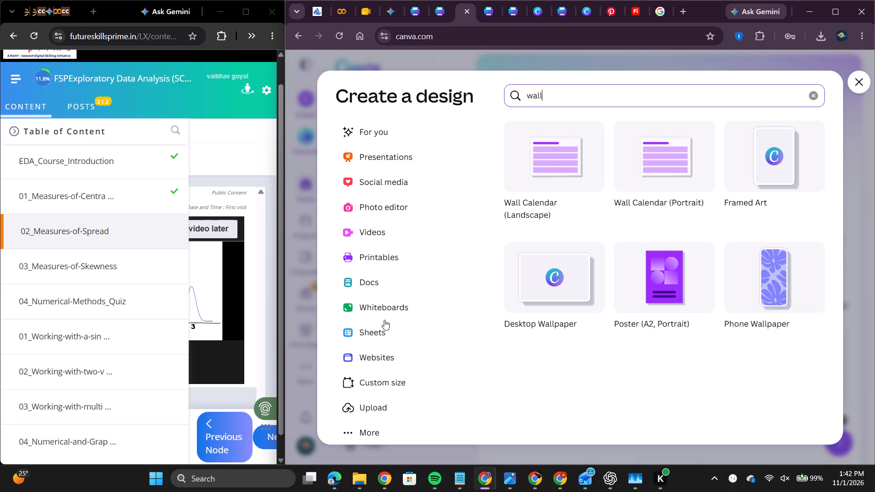
click(390, 256)
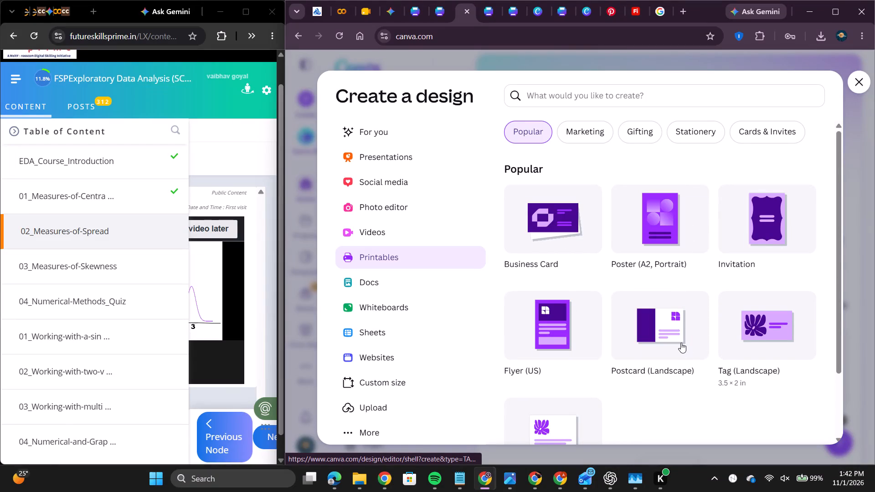
click(595, 95)
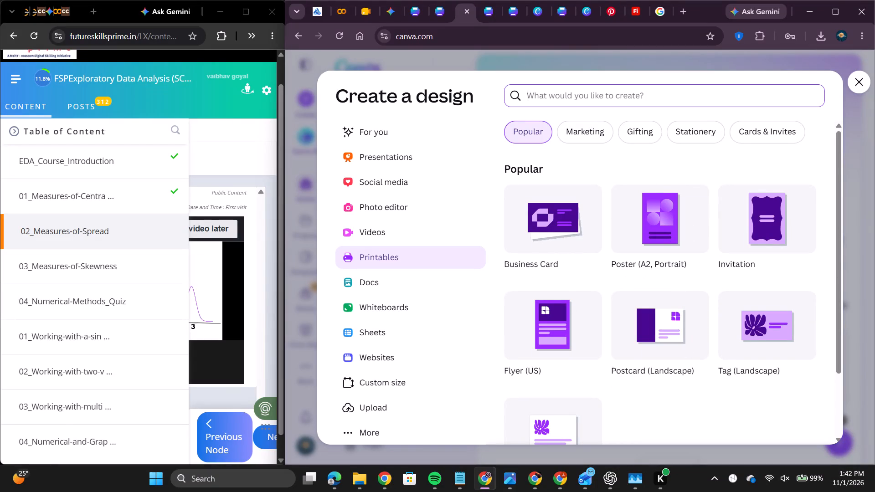
text(wallpaper)
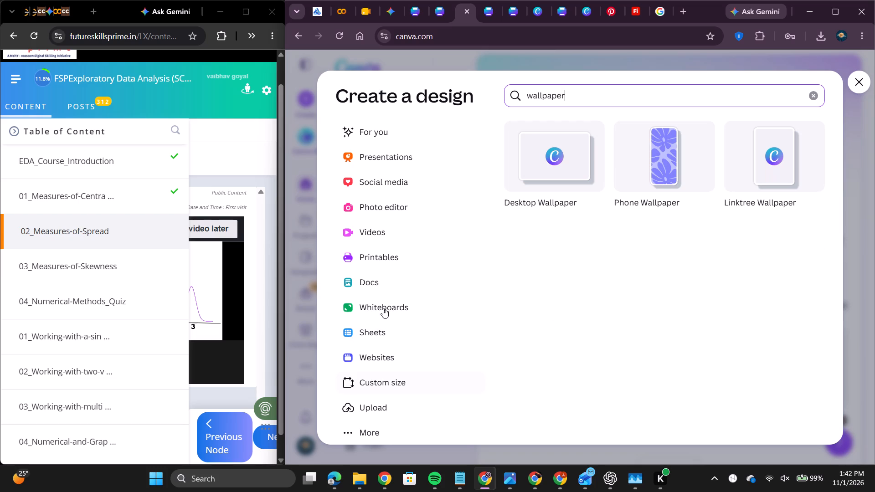
click(405, 256)
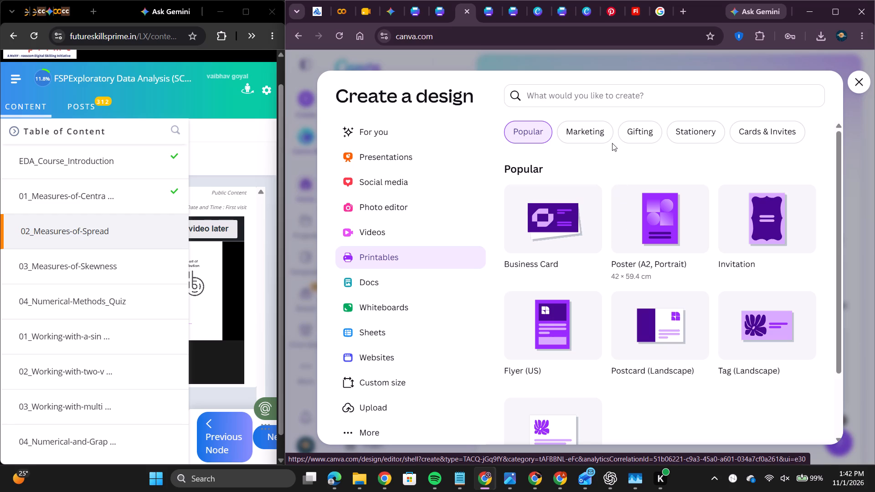
Search the design types for wallpaper again and choose the Linktree Wallpaper format, 1080 × 2160 px.
click(622, 98)
text(wall)
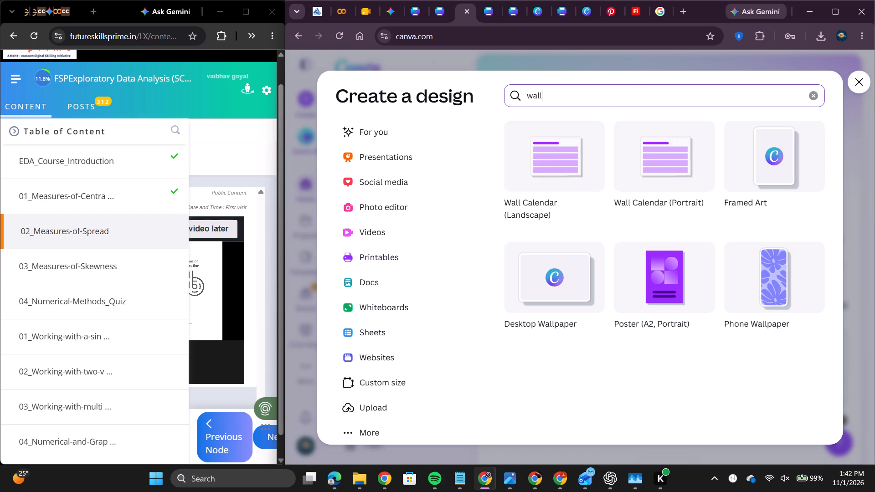
text(paper)
key(Return)
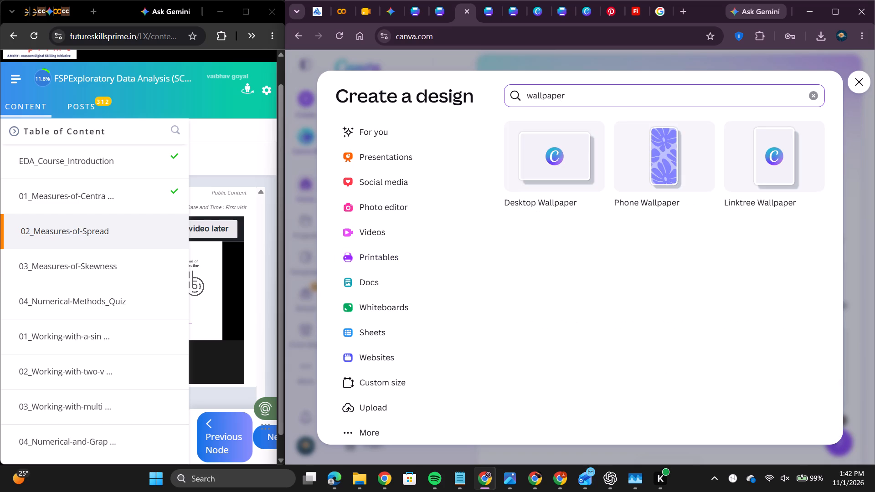
click(741, 154)
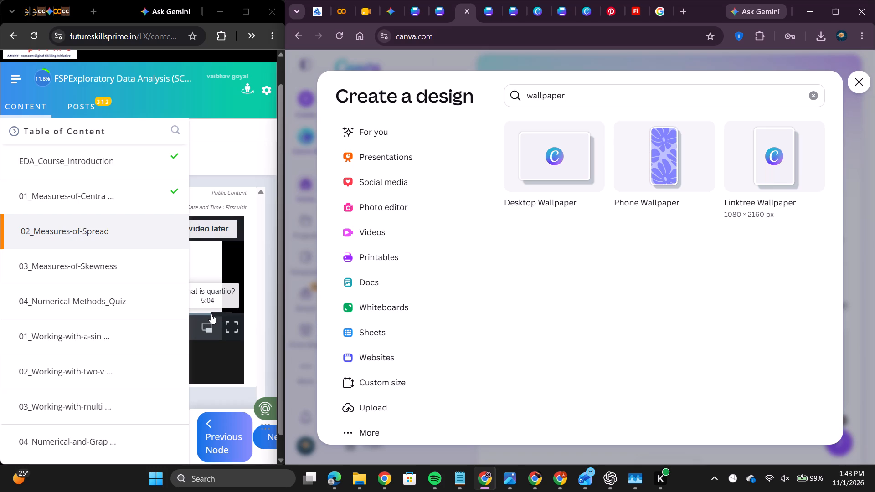
Switch to the course window with the Measures of Spread video and maximize it.
click(215, 246)
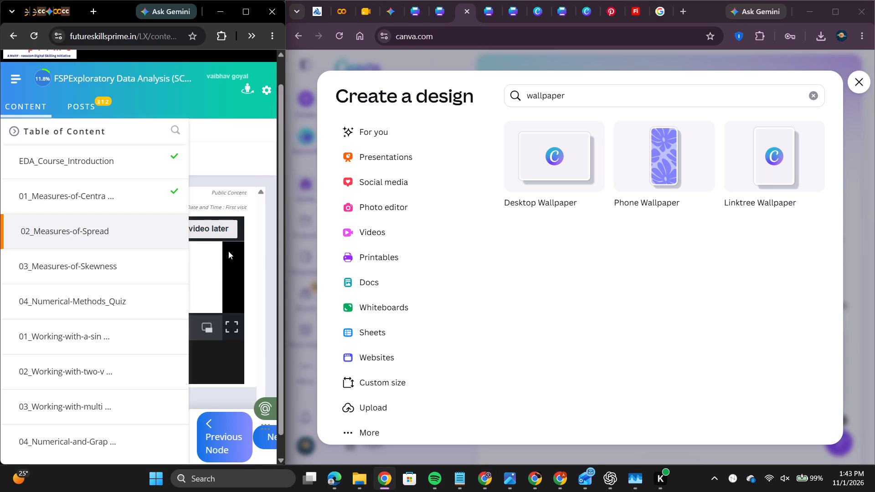
click(248, 16)
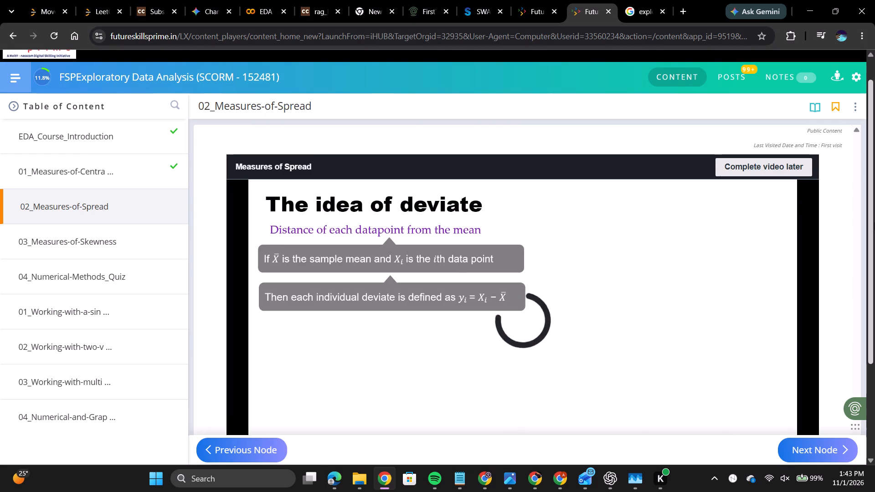
Resume the Measures of Spread video and restore the course window to its smaller size beside Canva.
drag(874, 222, 874, 286)
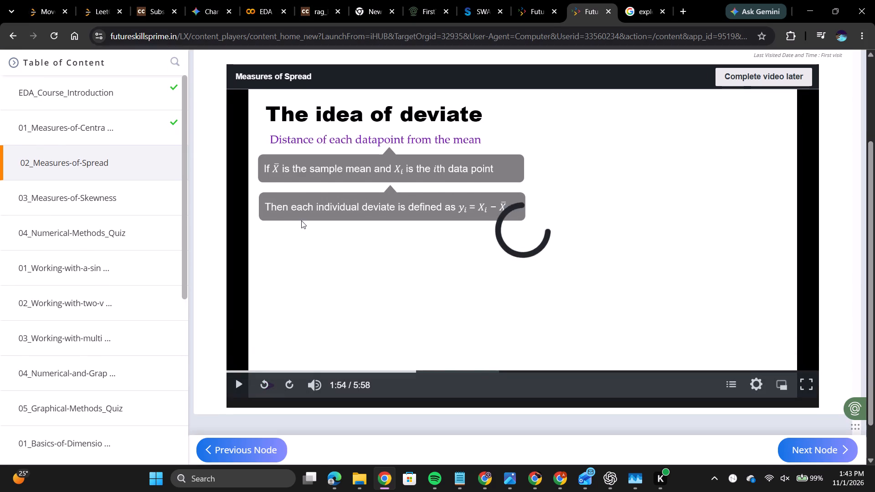
click(430, 329)
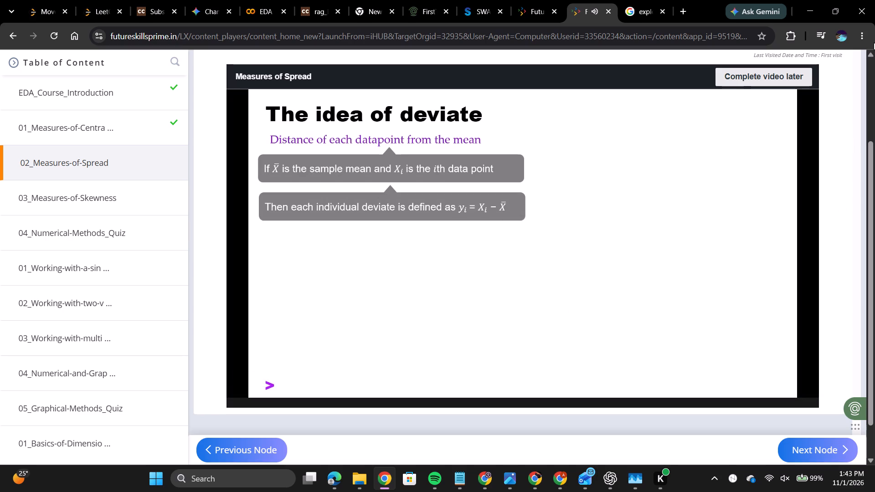
click(833, 10)
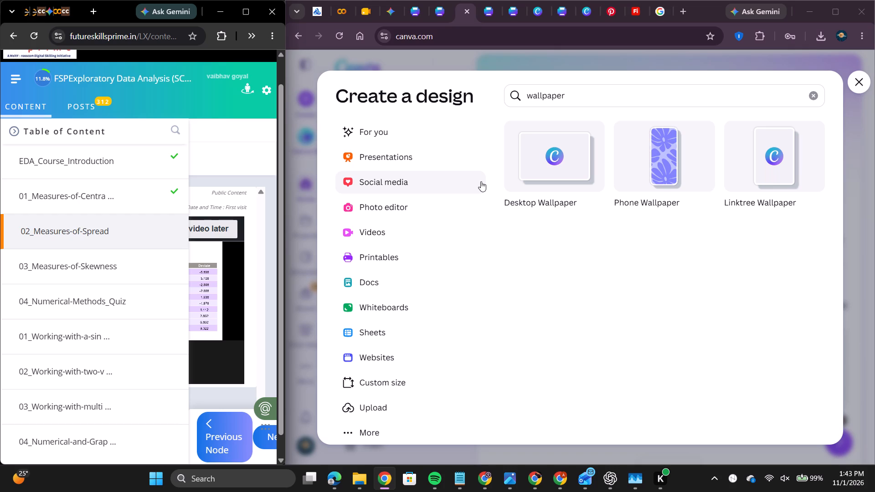
Create a blank Canva design in the Linktree Wallpaper format, 1080 × 2160 px.
click(744, 165)
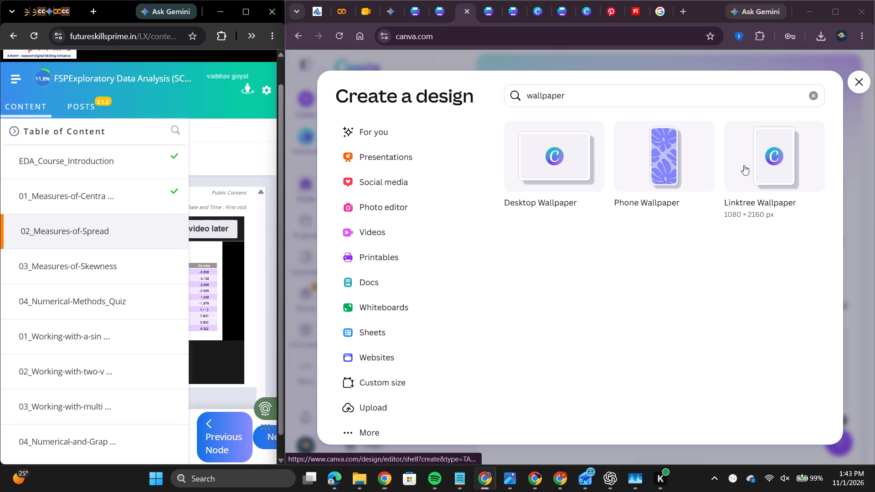
drag(744, 165, 463, 11)
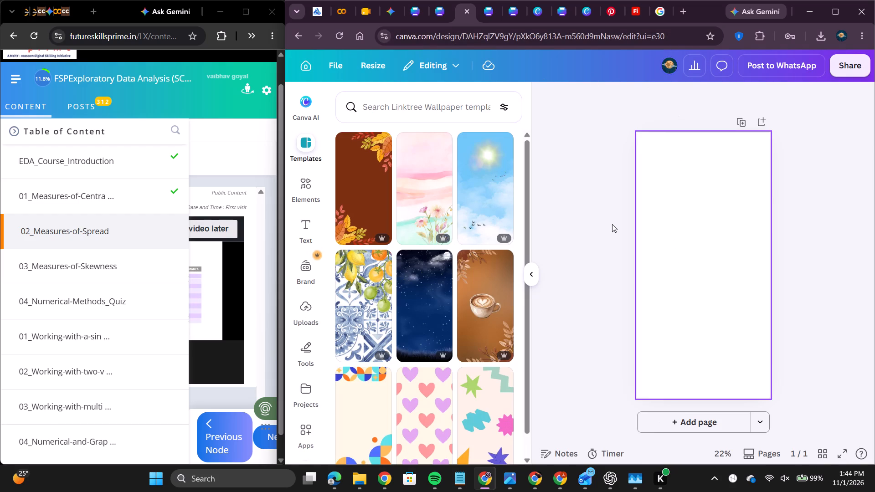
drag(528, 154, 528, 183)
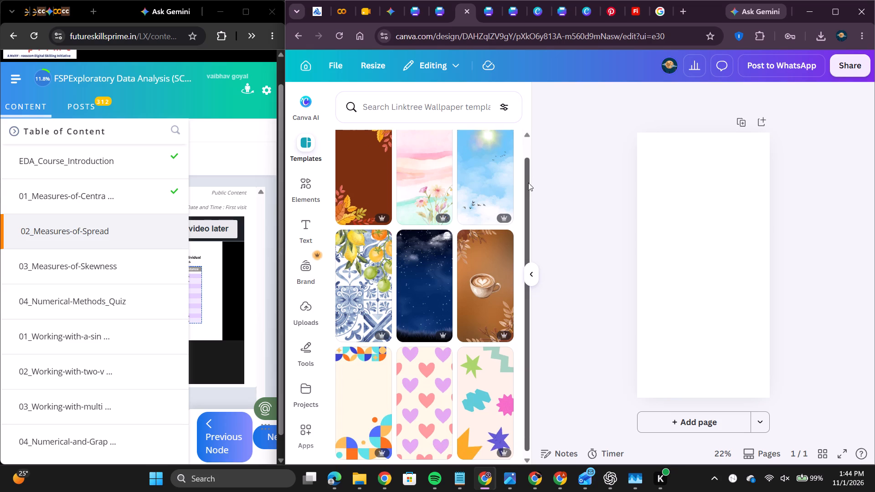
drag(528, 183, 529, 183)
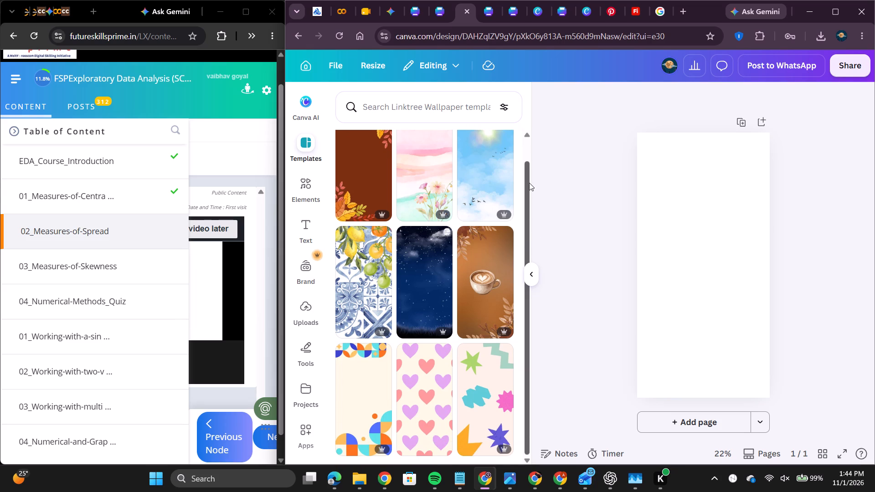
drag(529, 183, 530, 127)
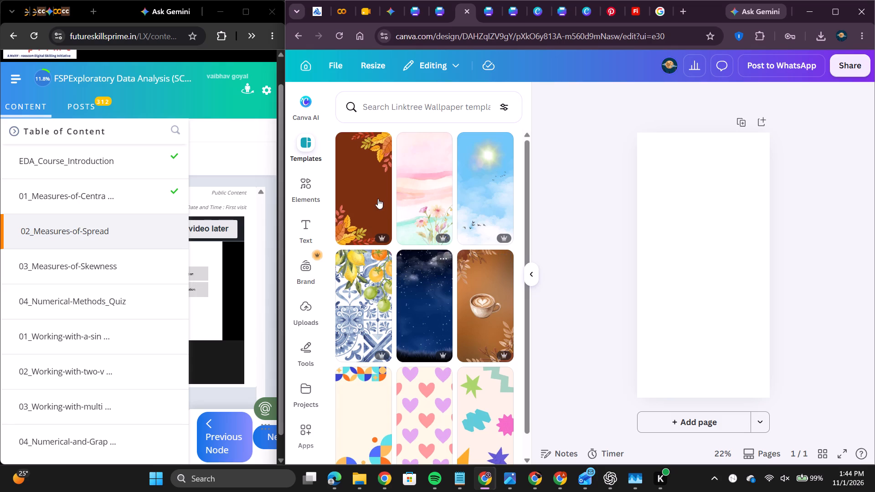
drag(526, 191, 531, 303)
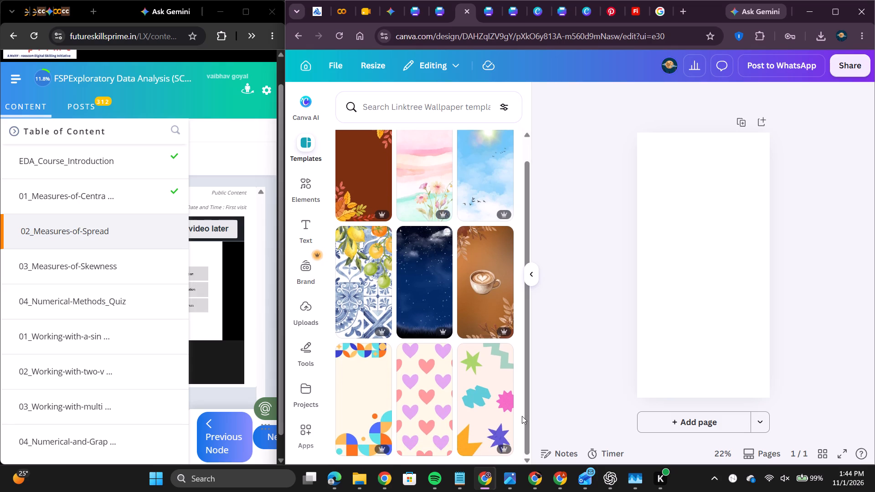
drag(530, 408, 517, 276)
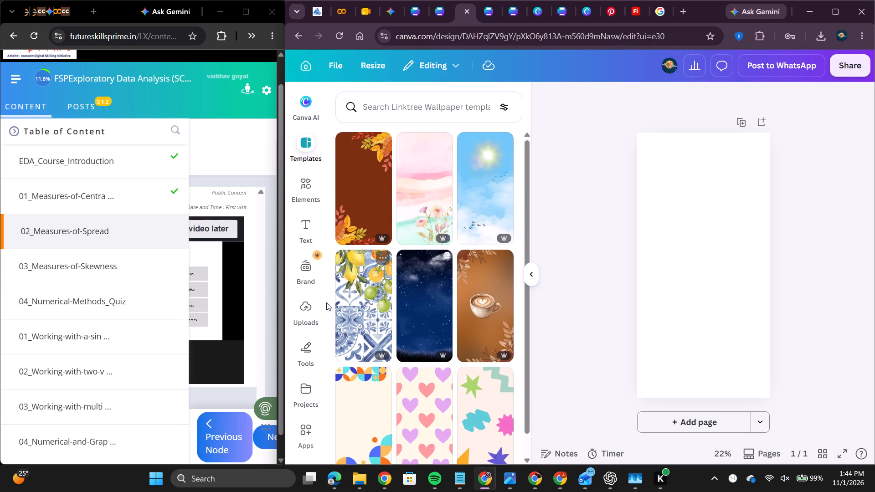
Upload eight images from Downloads: two red backgrounds, the lotus-and-bells image, Mandir wallpaper, Om, and the three Goyal feather tattoo designs.
click(300, 311)
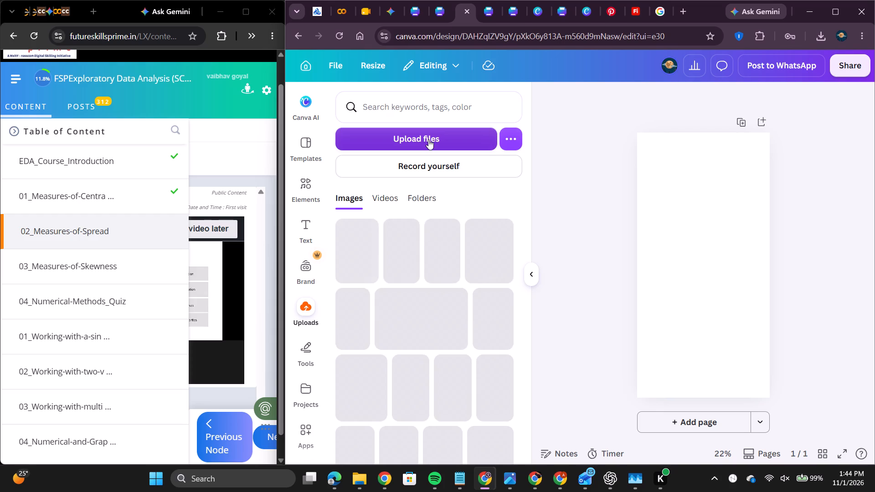
click(428, 139)
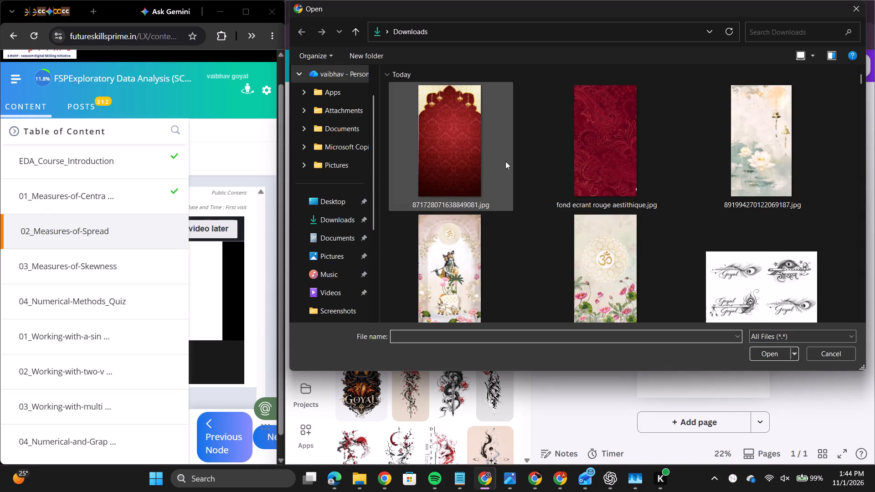
click(431, 164)
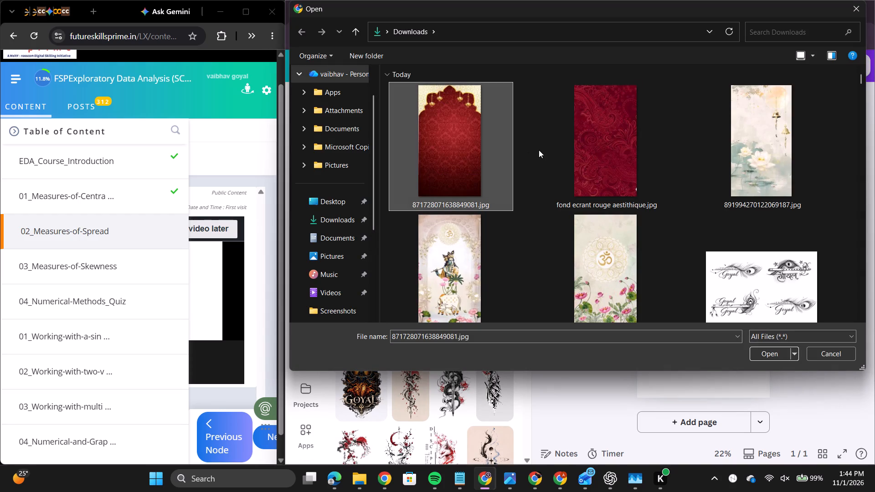
ctrl+click(539, 150)
ctrl+click(657, 154)
ctrl+click(769, 154)
ctrl+click(617, 265)
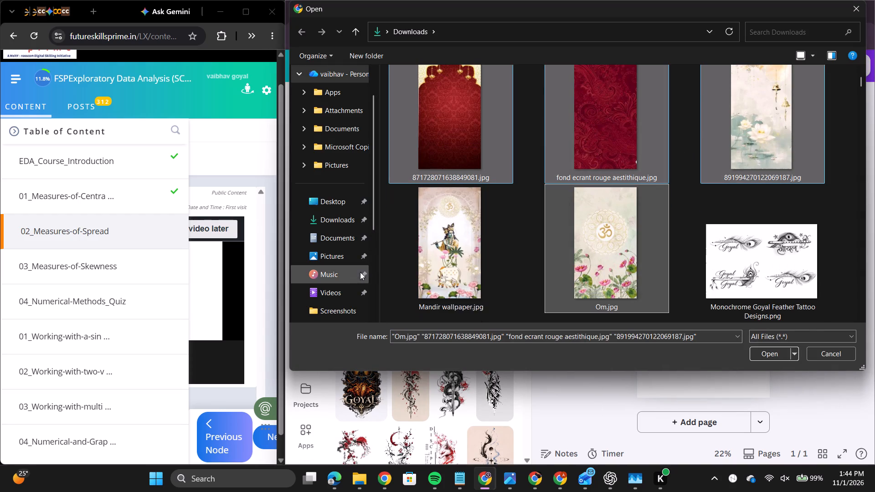
ctrl+click(458, 267)
ctrl+click(743, 261)
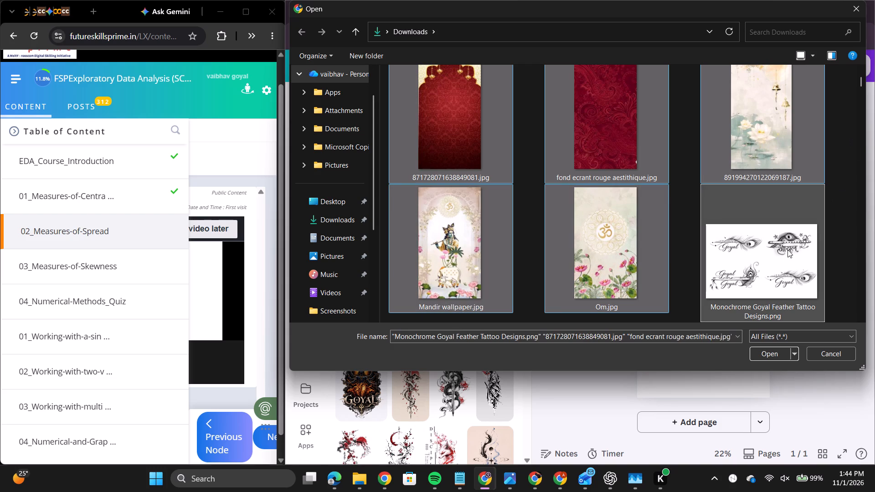
drag(859, 79, 859, 86)
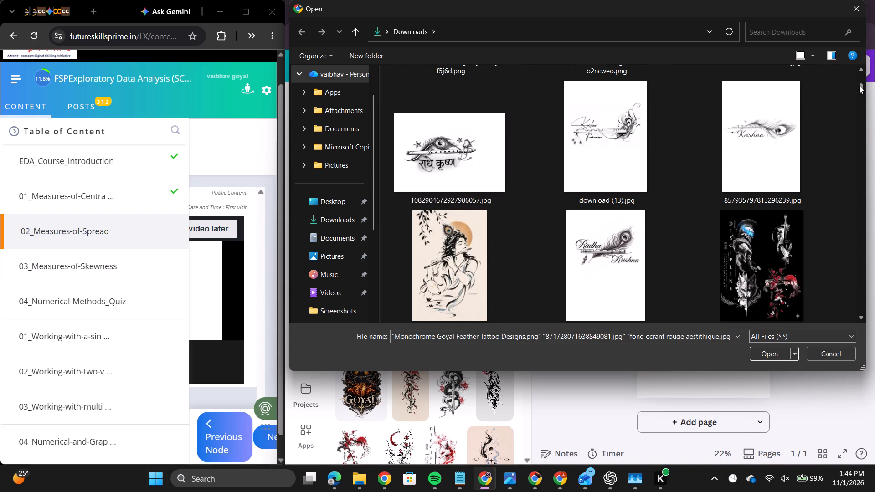
drag(859, 86, 859, 84)
ctrl+click(435, 115)
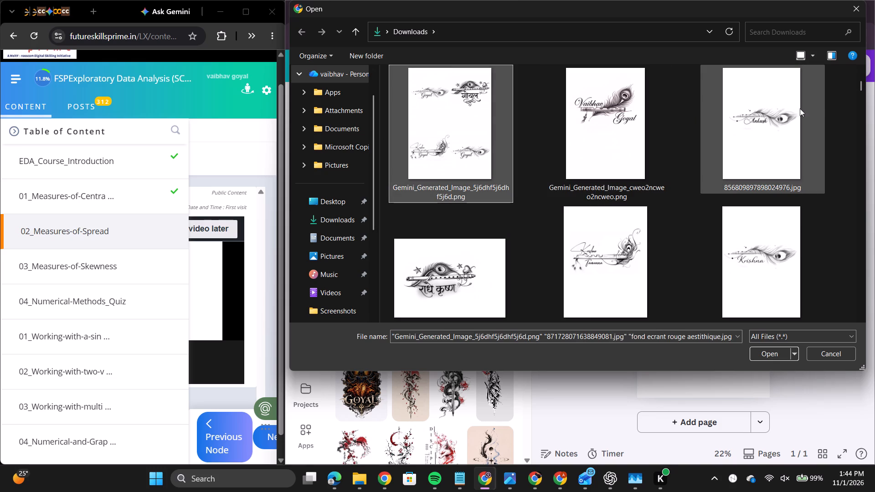
ctrl+click(626, 104)
drag(862, 82, 863, 76)
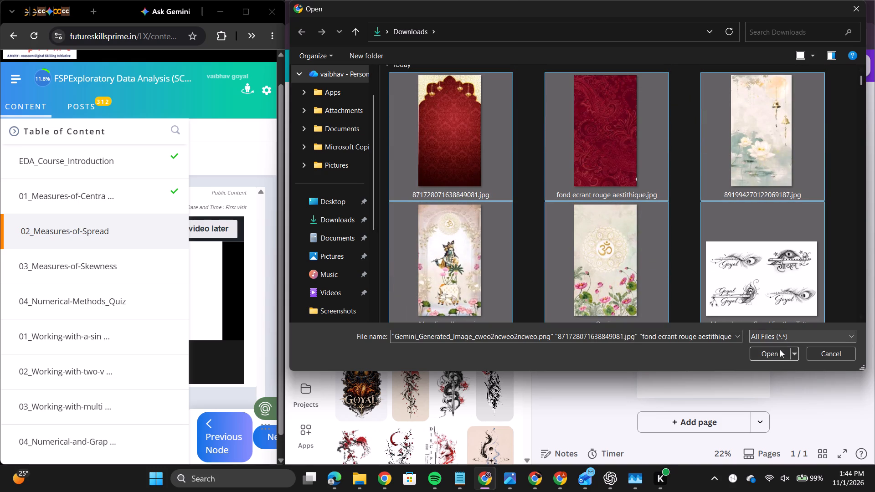
click(773, 356)
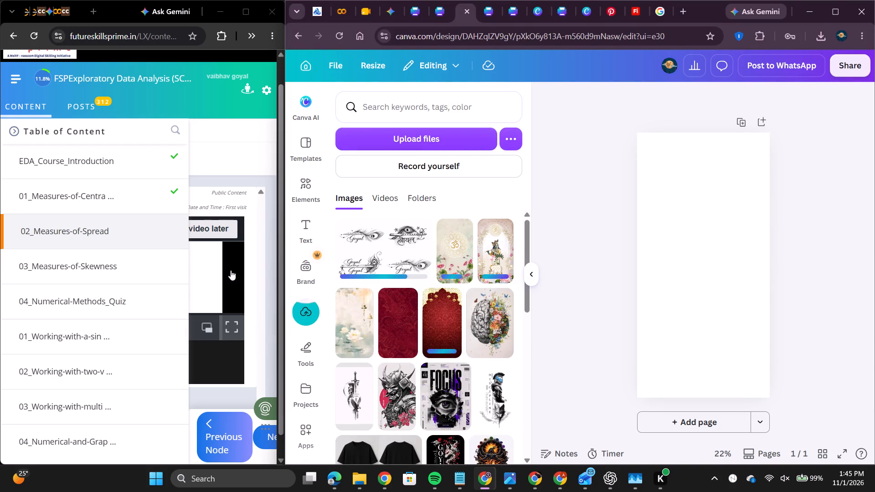
Maximize the course window to check the Measures of Spread video, and restore it beside Canva.
click(243, 2)
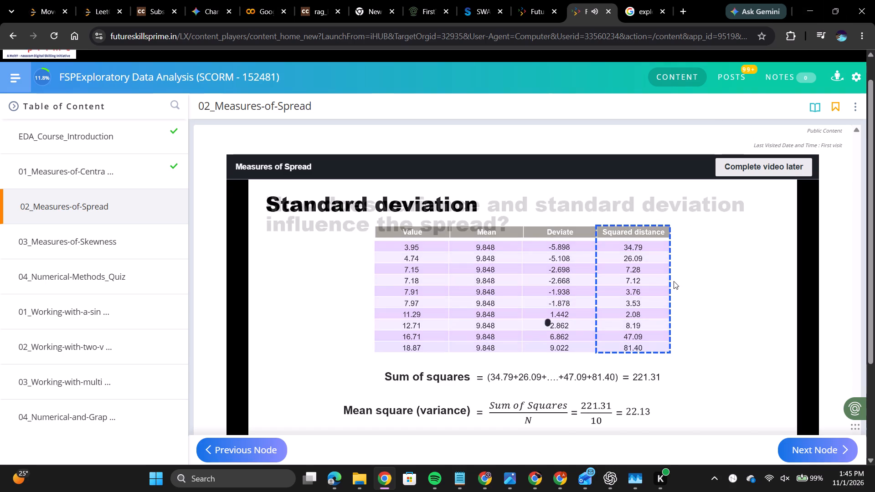
drag(872, 170, 874, 187)
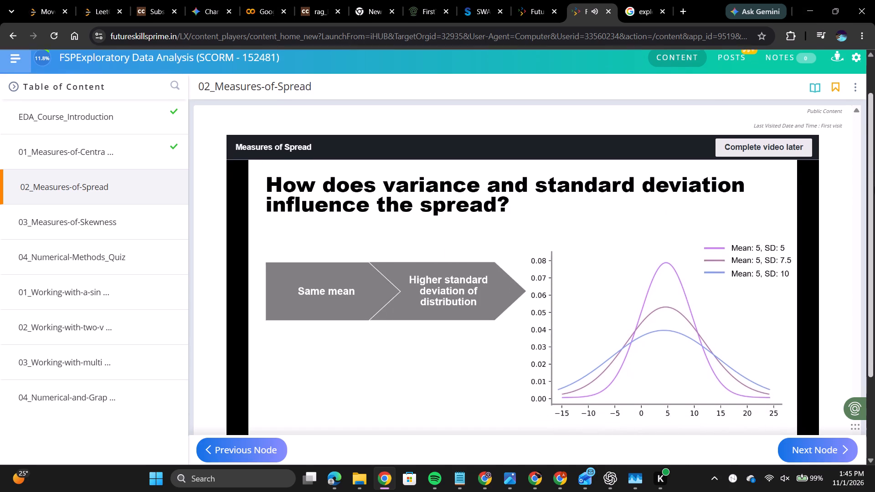
drag(874, 187, 874, 199)
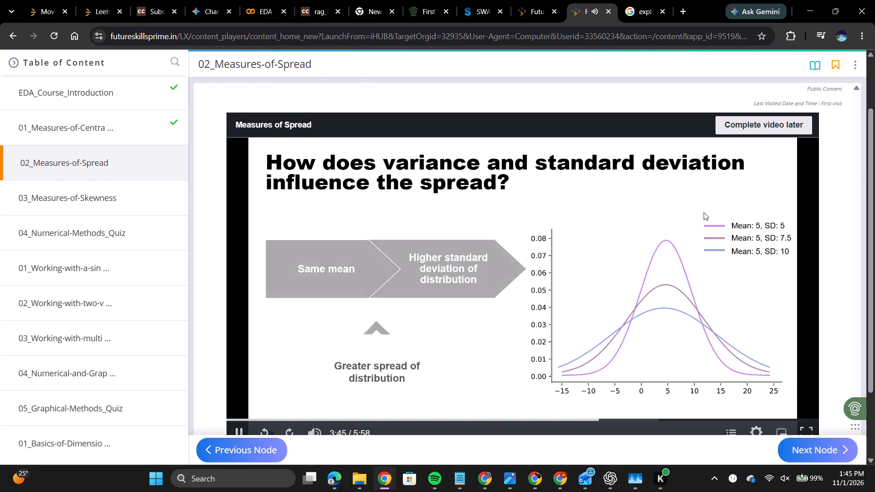
click(833, 9)
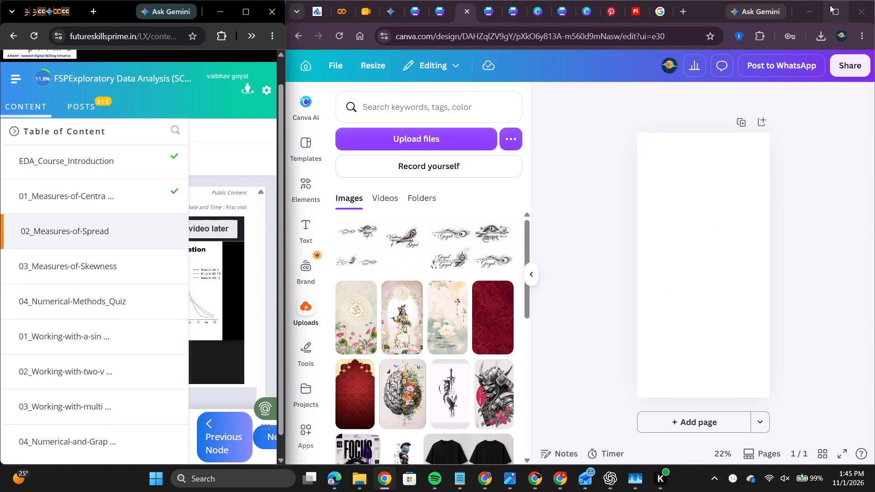
Maximize the Canva window with the Linktree Wallpaper design.
click(830, 5)
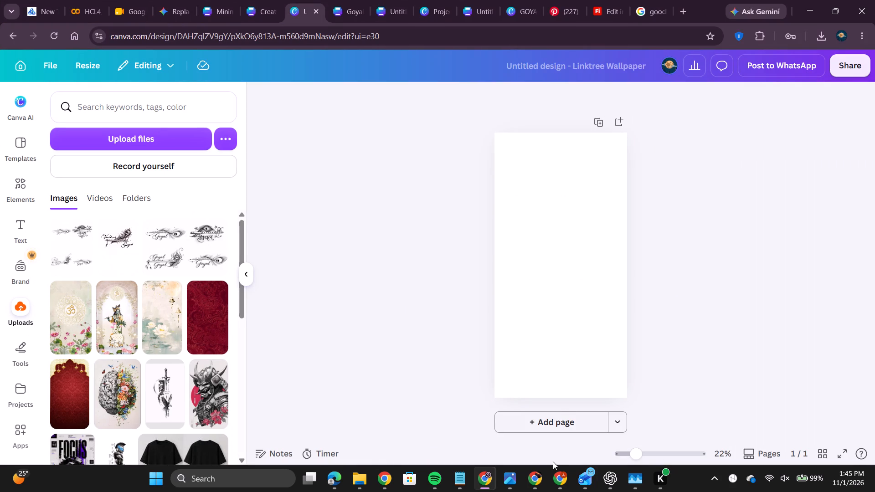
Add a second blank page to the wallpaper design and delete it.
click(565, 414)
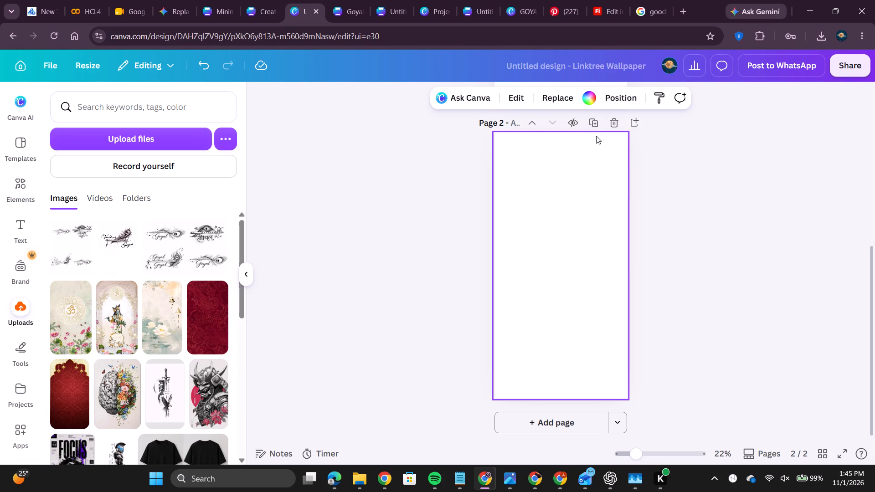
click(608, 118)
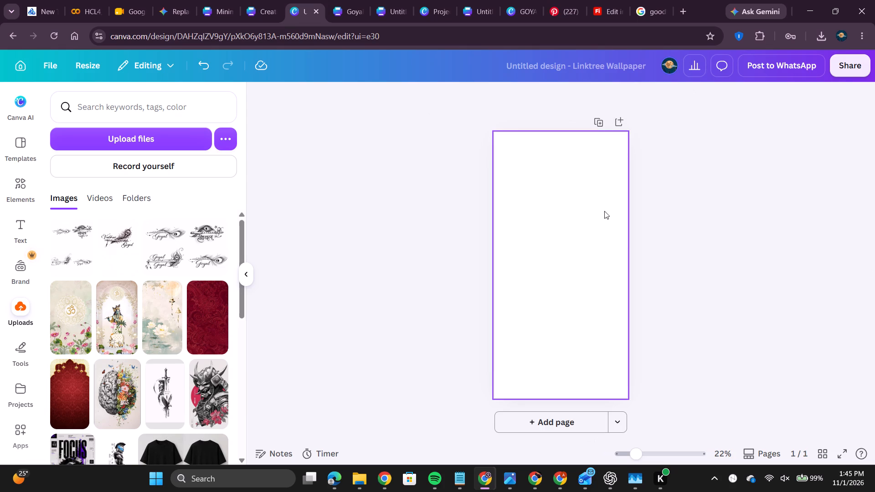
Select the blank page of the wallpaper design.
click(589, 285)
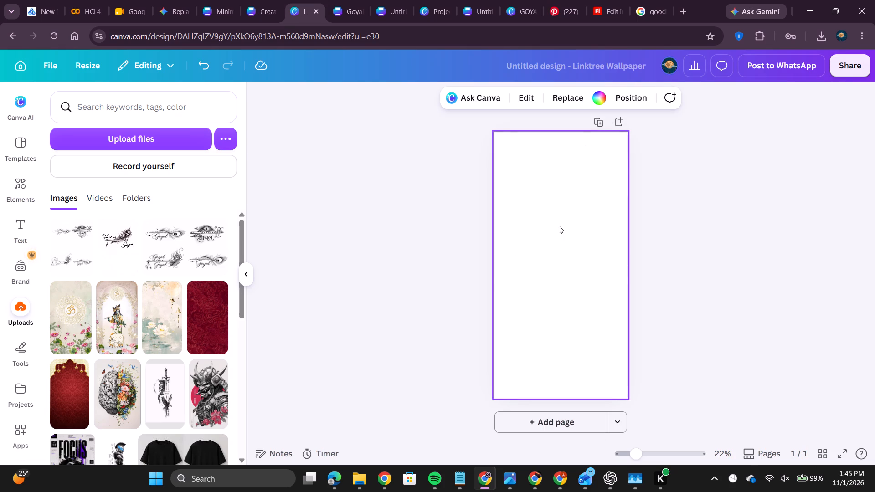
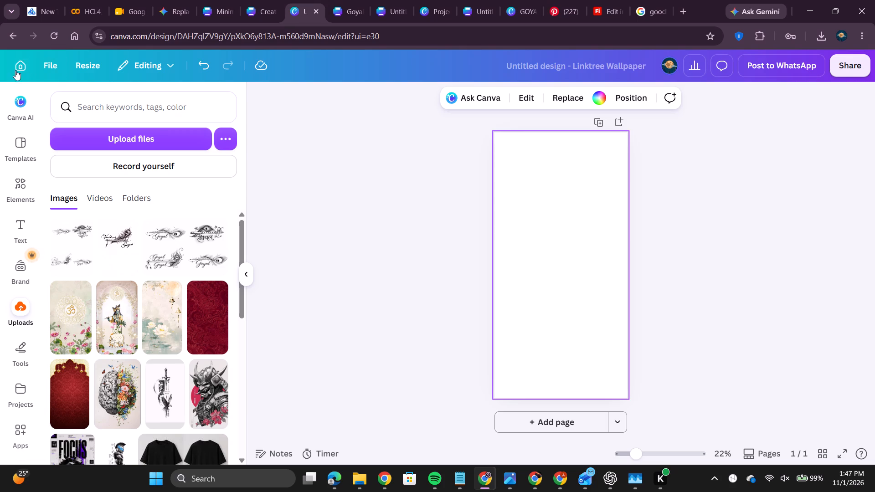
Leave the blank wallpaper design for the home page and create a new 14 × 18 in T-Shirt design.
click(25, 61)
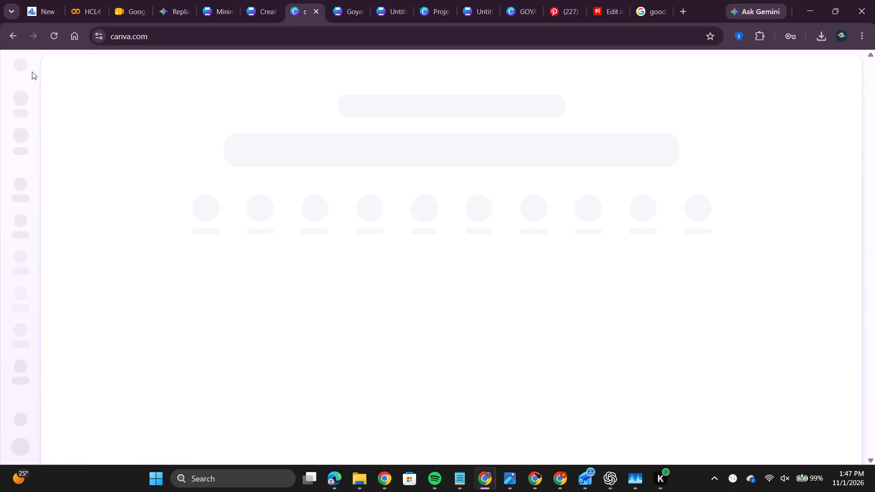
click(22, 100)
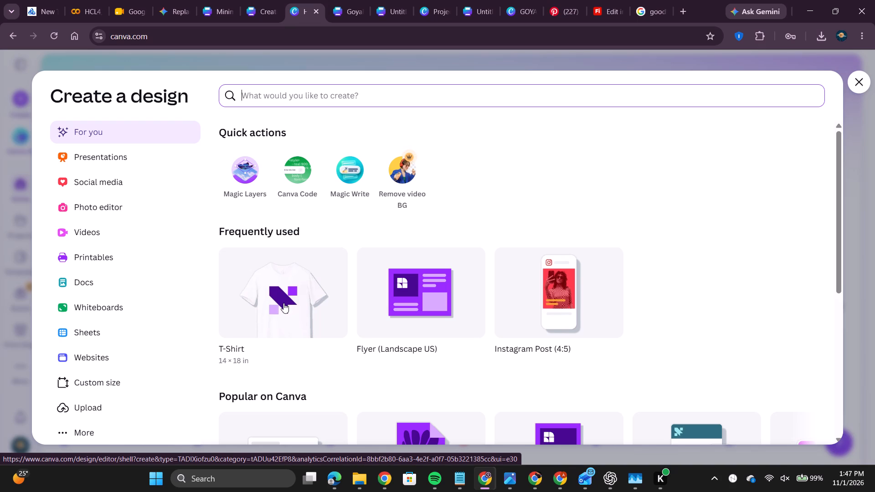
click(283, 303)
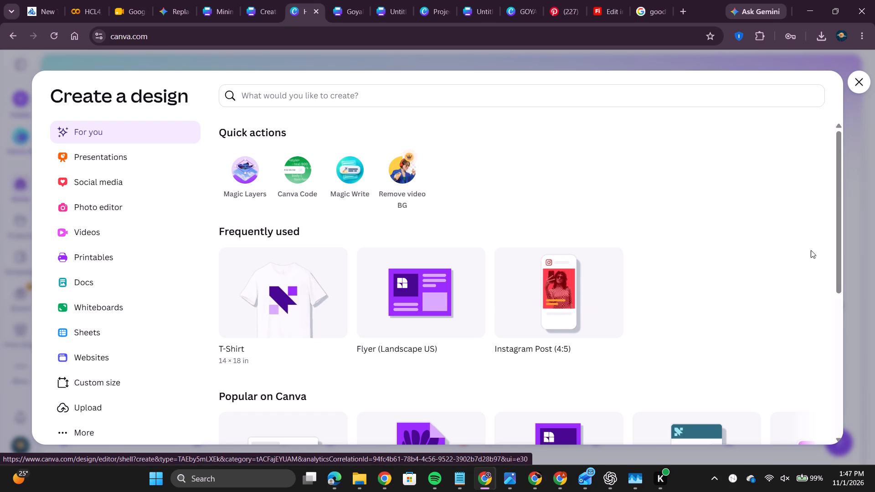
Create a new design in the T-Shirt format (14 × 18 in).
drag(837, 214, 836, 272)
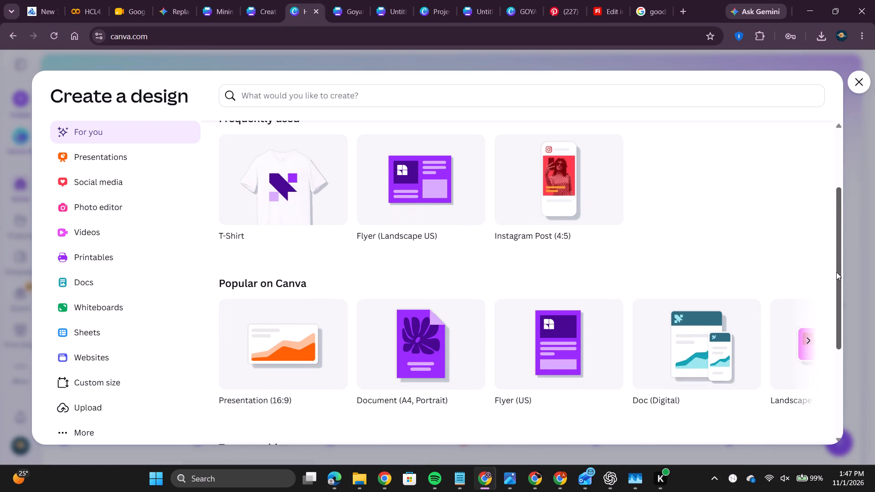
drag(836, 272, 828, 123)
drag(262, 299, 273, 175)
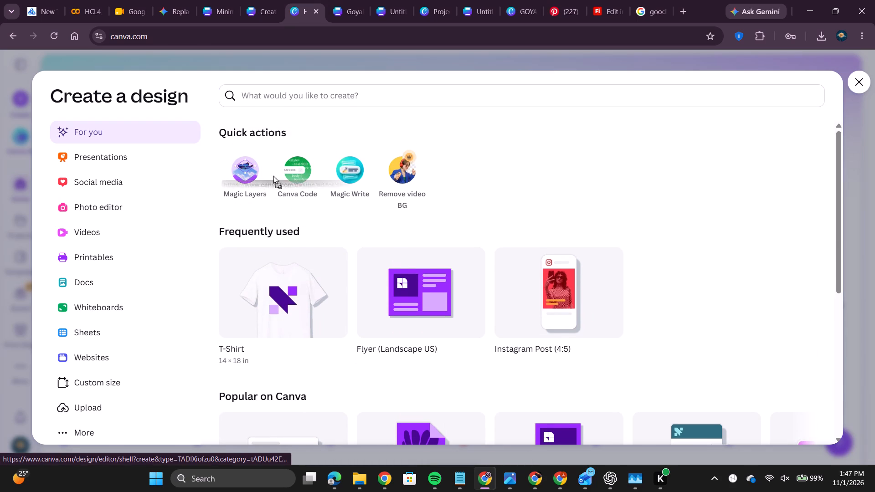
drag(273, 175, 305, 10)
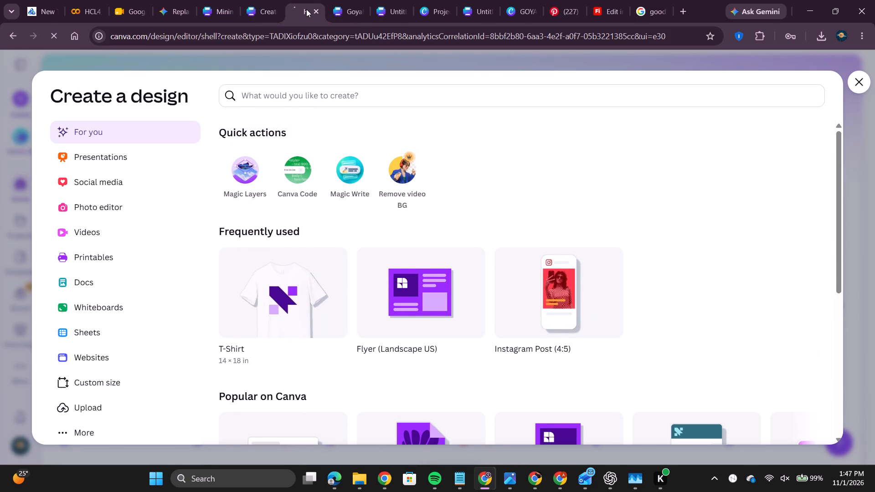
Examine the existing black T-shirt mockups, comparing the floral back print with the multi-armed deity back print.
click(380, 0)
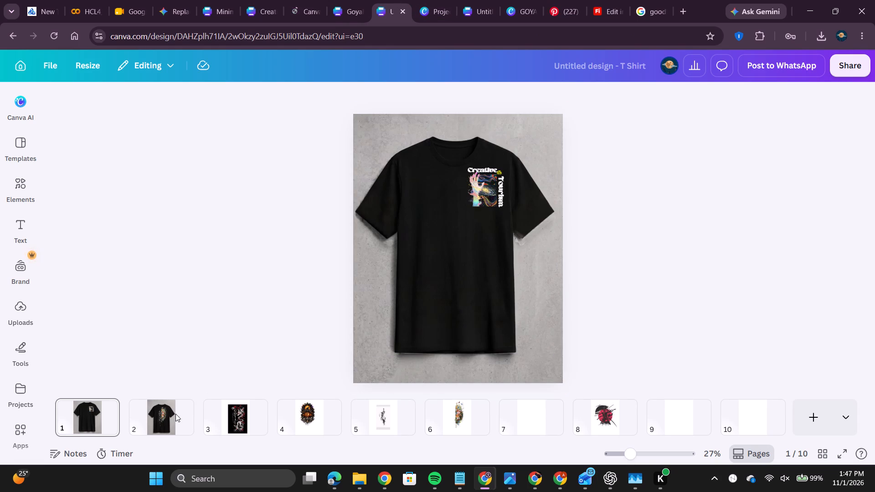
click(158, 430)
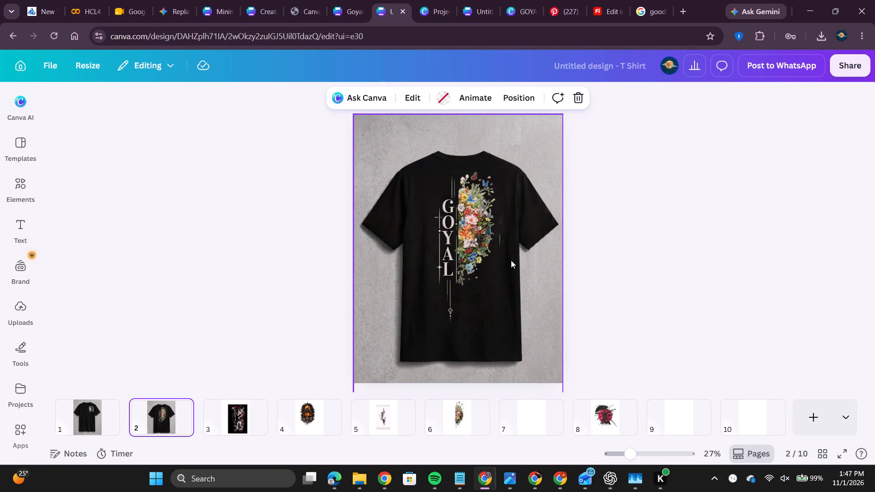
click(341, 0)
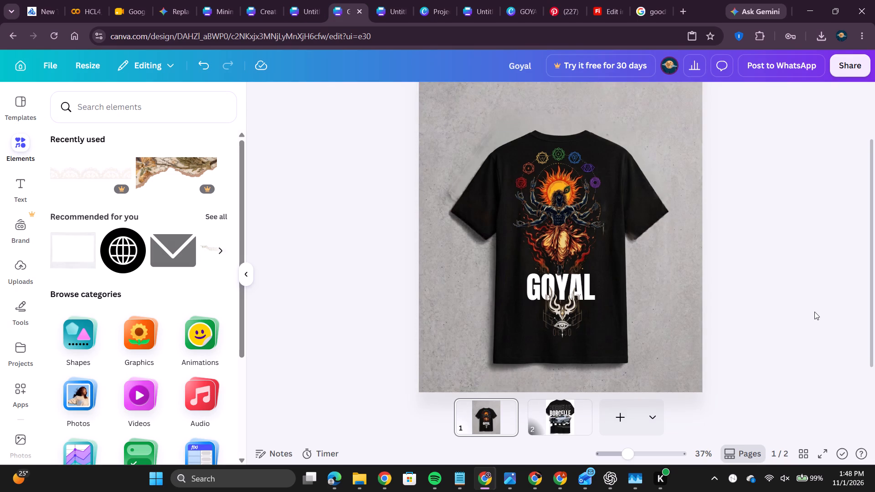
click(379, 0)
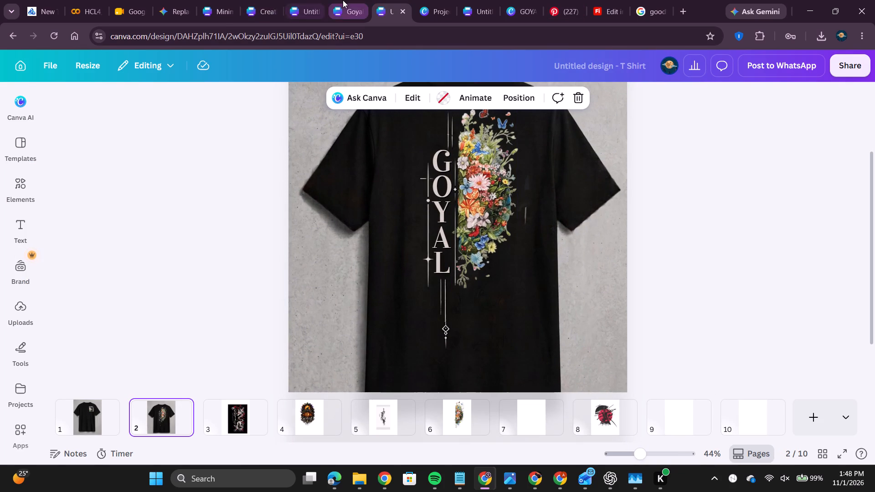
click(343, 0)
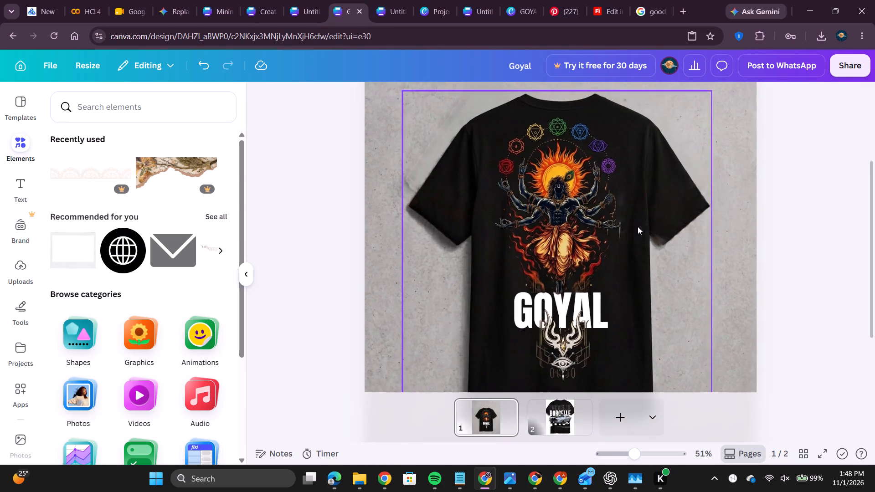
scroll(599, 244, down, 7)
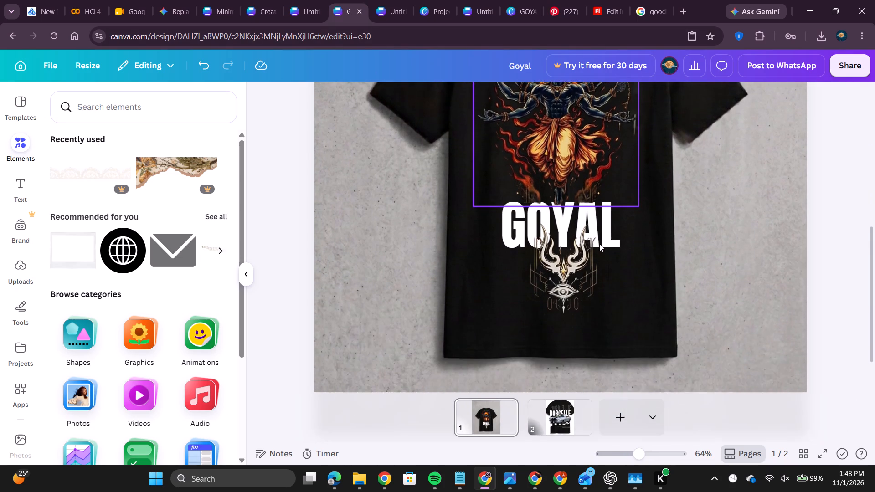
scroll(599, 244, up, 6)
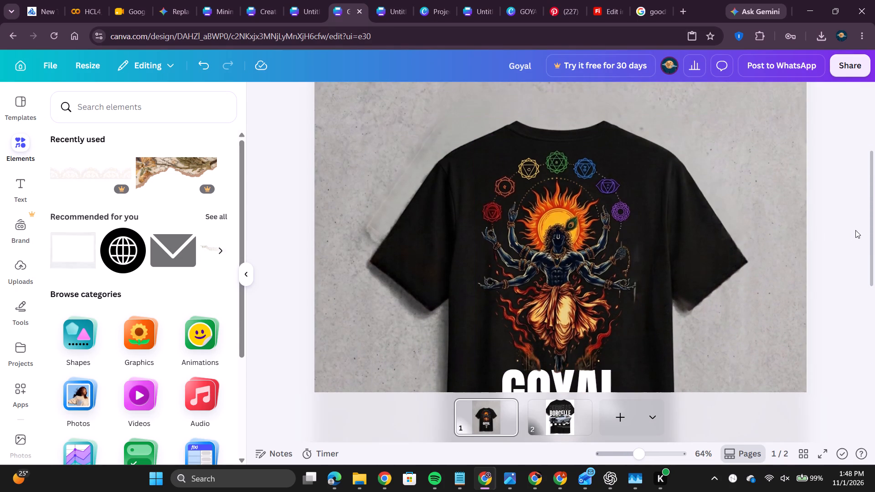
click(842, 230)
Return to the new blank T-Shirt design and add seven blank pages, making eight in all.
click(308, 0)
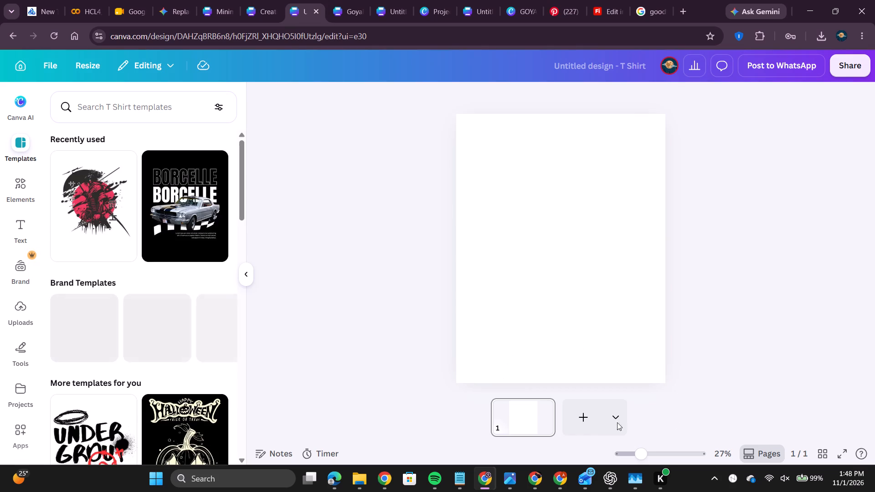
click(588, 420)
click(618, 420)
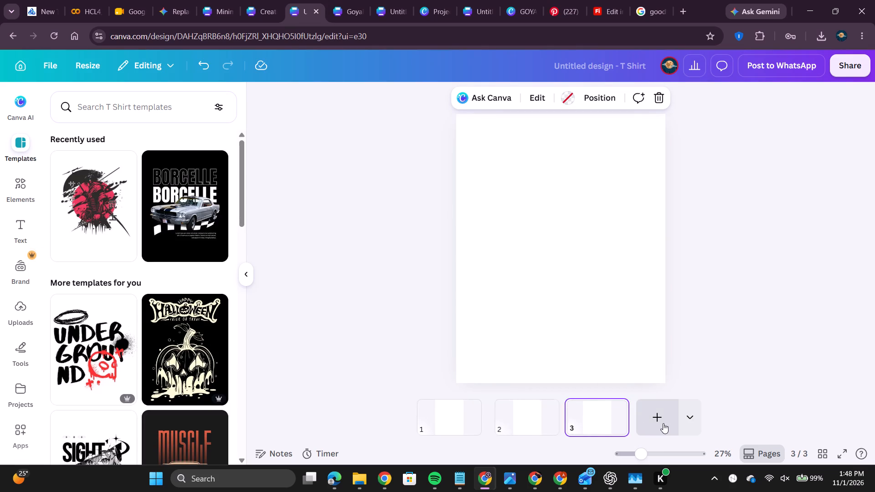
click(663, 423)
click(695, 420)
click(722, 420)
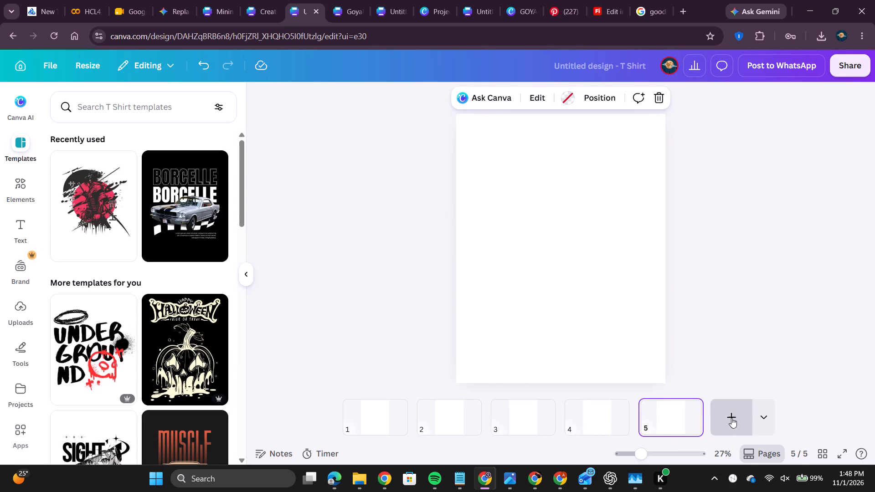
click(763, 418)
click(801, 416)
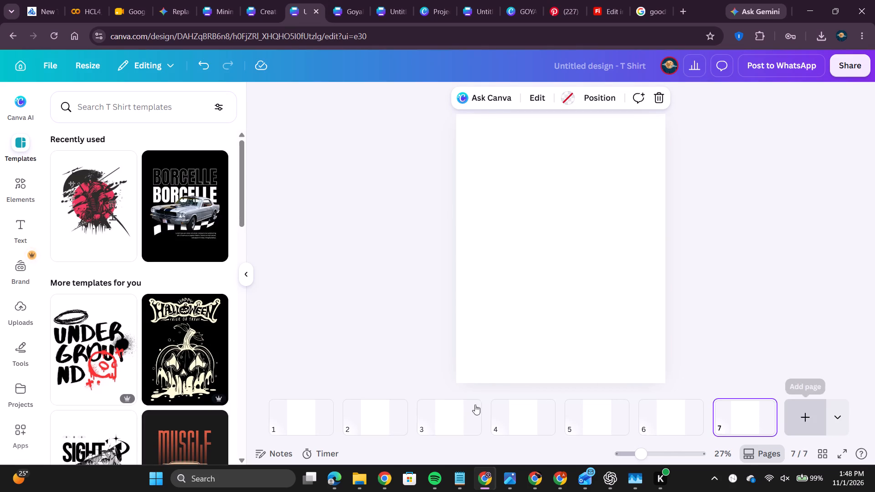
Place the uploaded Om and lotus image on page 1 of the T-Shirt design.
click(259, 412)
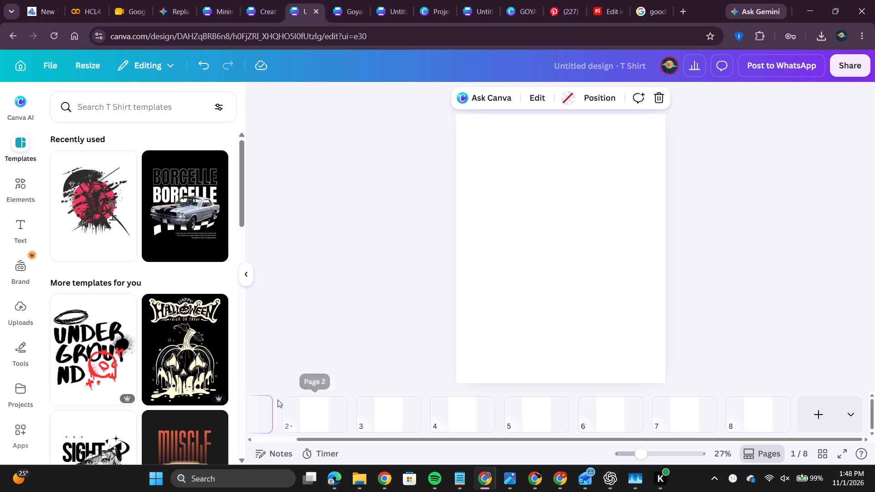
drag(329, 436, 282, 436)
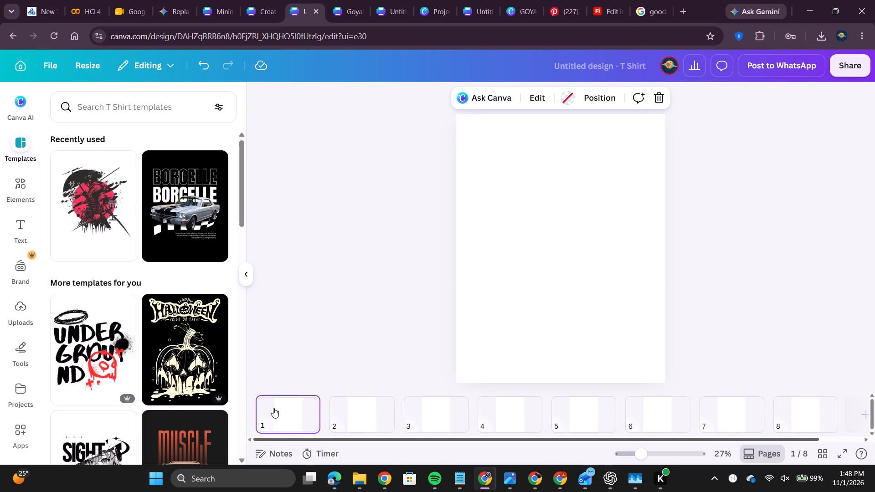
click(281, 410)
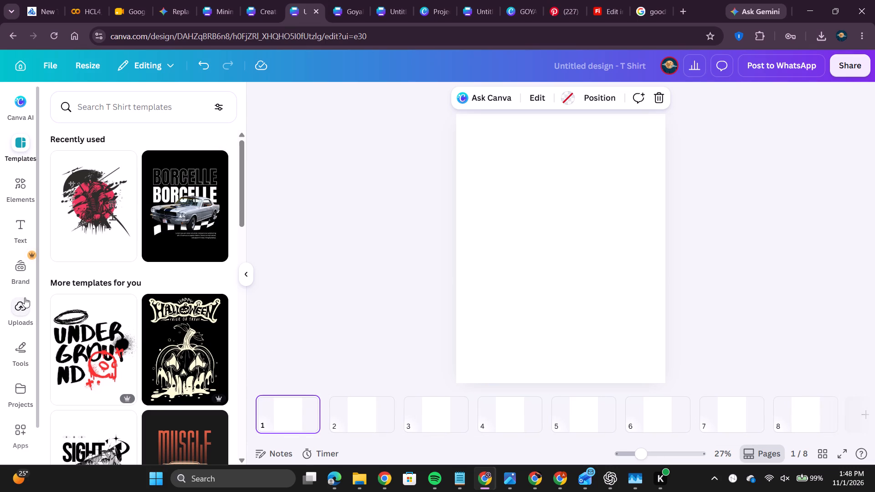
click(25, 298)
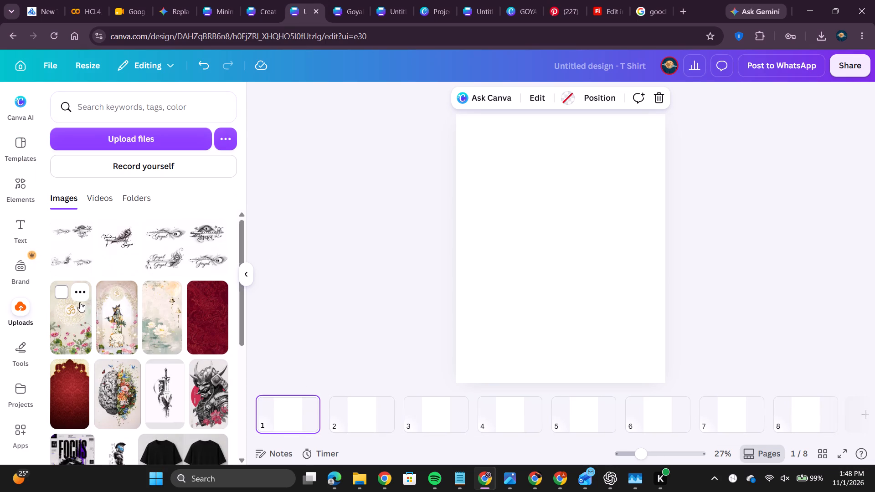
click(74, 328)
Place the uploaded Krishna arch image on page 2 and the temple bells and lotus image on page 3.
click(369, 419)
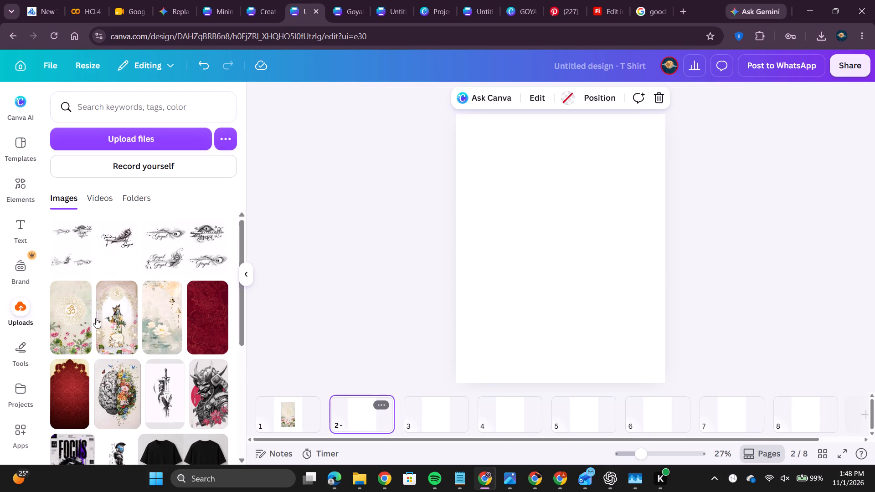
click(104, 314)
click(435, 412)
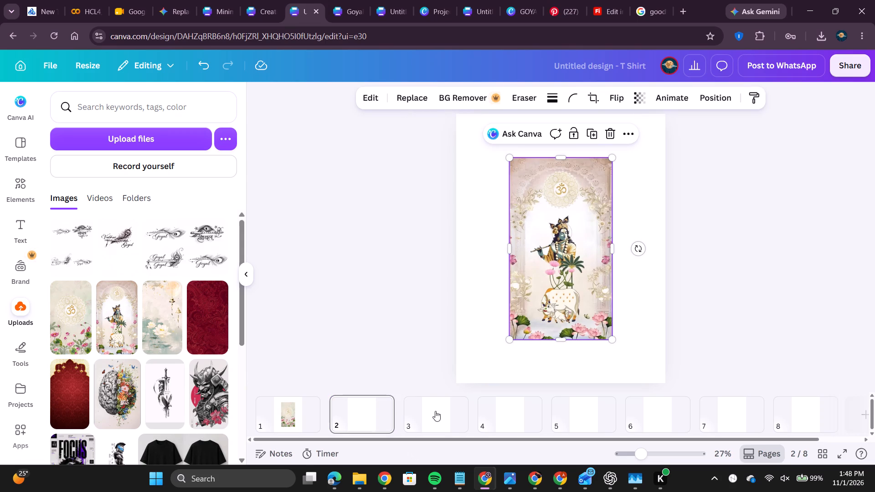
click(174, 316)
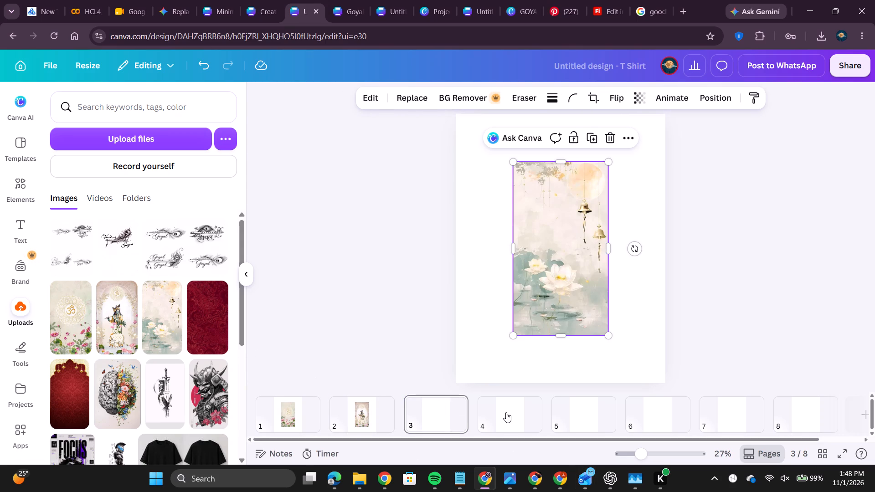
Place the uploaded red paisley image on page 4 and the red and gold arch image on page 5.
click(506, 412)
click(214, 298)
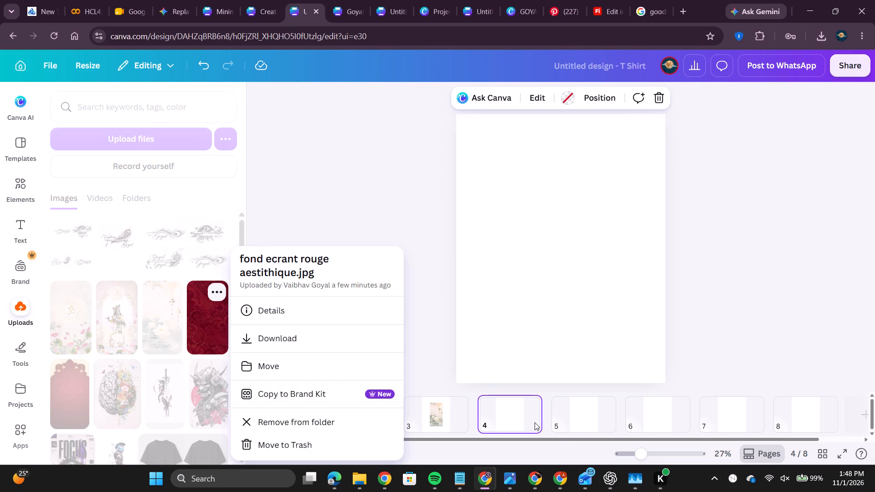
click(200, 327)
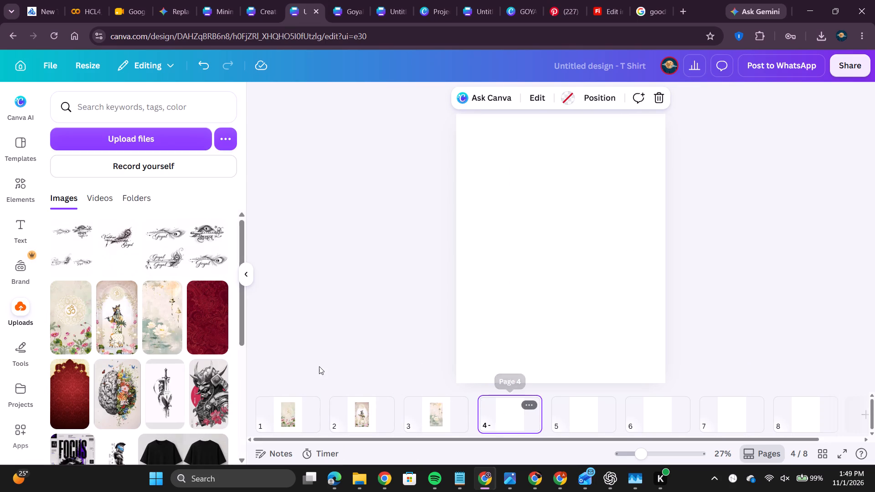
click(203, 336)
click(583, 420)
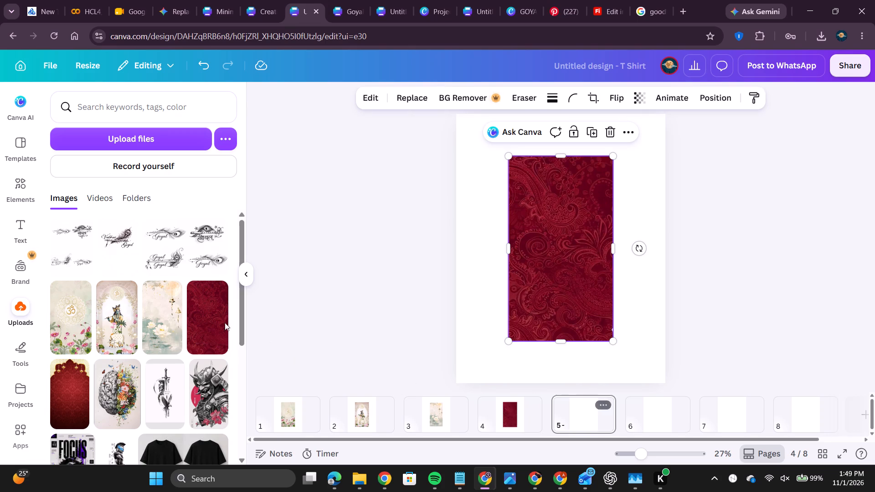
click(72, 381)
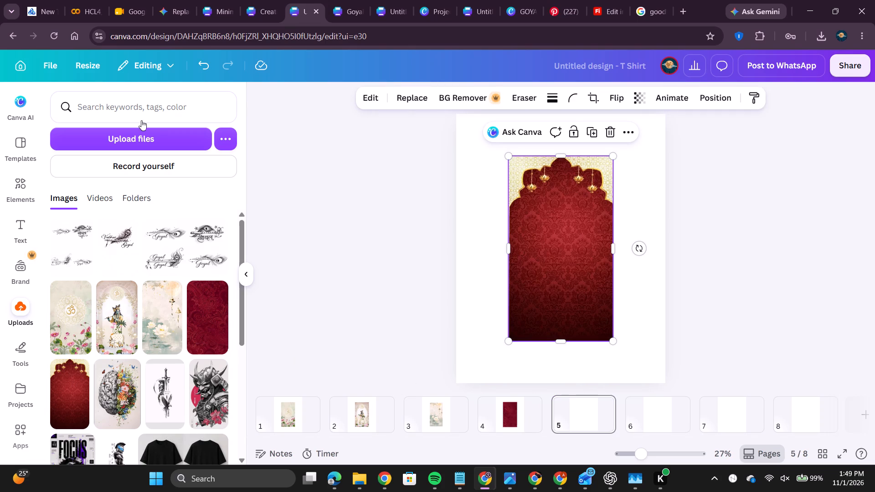
Search the uploaded images for "madir wallpaper" and shorten the search text to "madir wall".
click(160, 110)
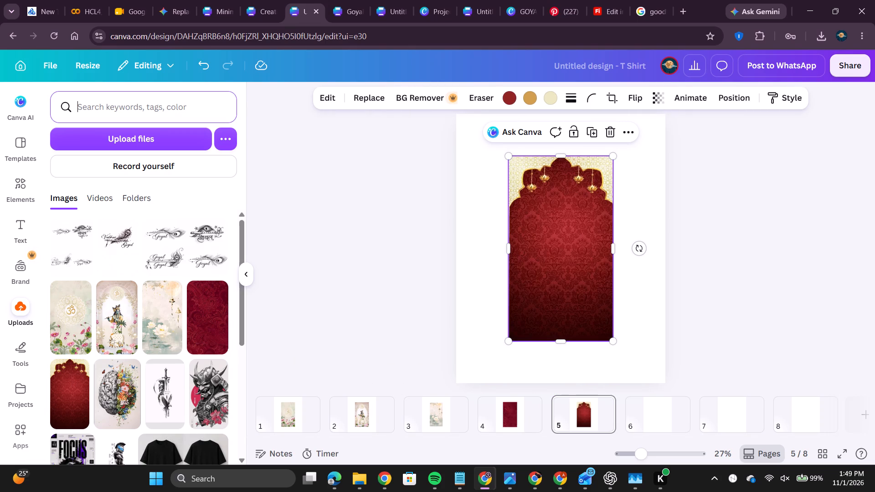
text(madirt)
key(space)
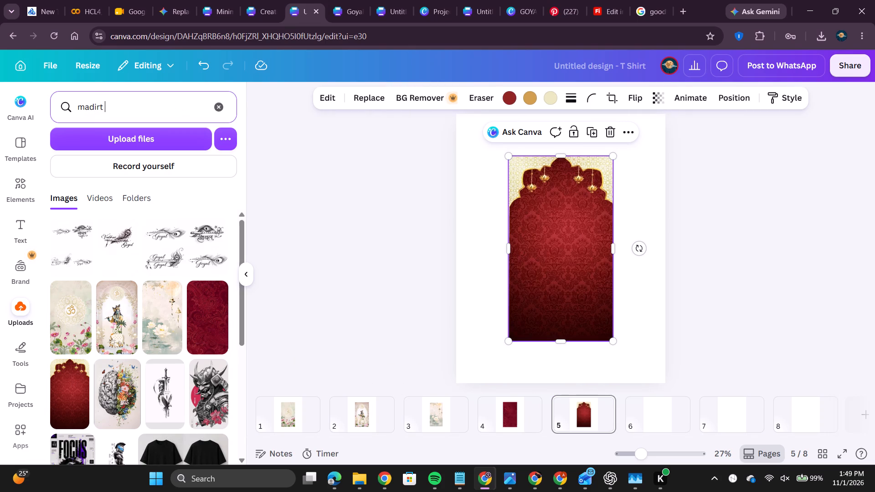
key(BackSpace)
key(BackSpace)
key(BackSpace)
text(r wallpaper)
key(Return)
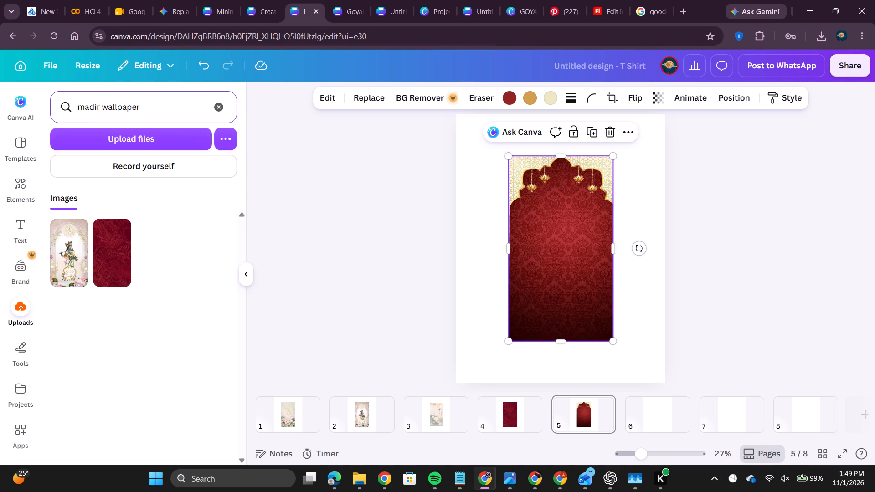
click(164, 108)
key(BackSpace)
key(BackSpace)
key(BackSpace)
key(BackSpace)
key(BackSpace)
Search the T-Shirt templates for "mandir wallpaper".
click(15, 151)
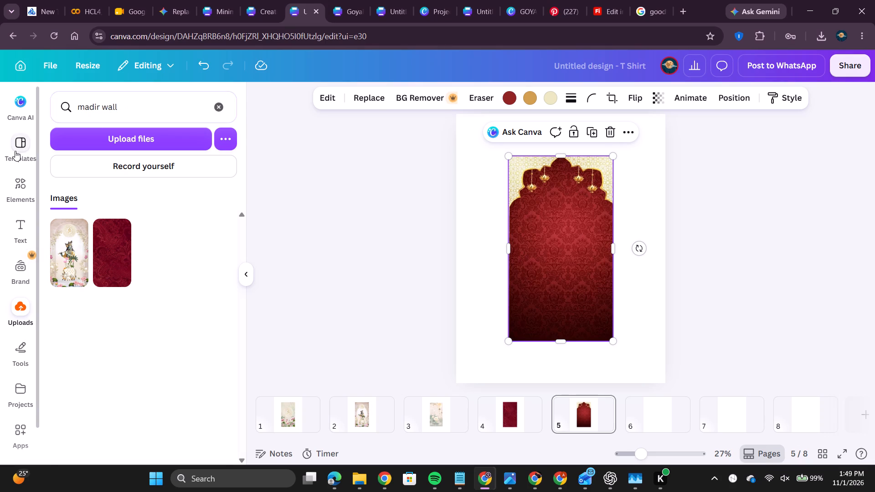
click(104, 112)
key(space)
text(a===)
key(BackSpace)
key(BackSpace)
key(BackSpace)
key(BackSpace)
key(BackSpace)
key(BackSpace)
key(BackSpace)
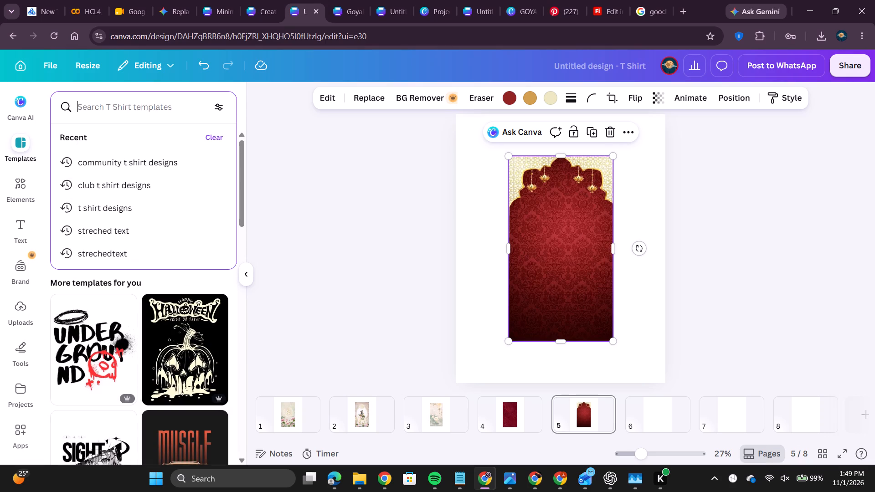
key(n)
key(BackSpace)
key(BackSpace)
key(BackSpace)
text(mandir)
key(space)
text(wall)
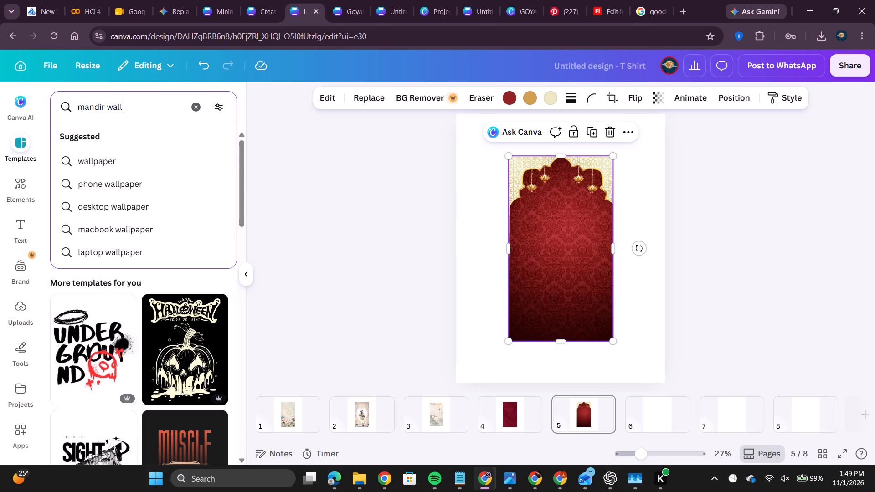
text(paper)
key(Return)
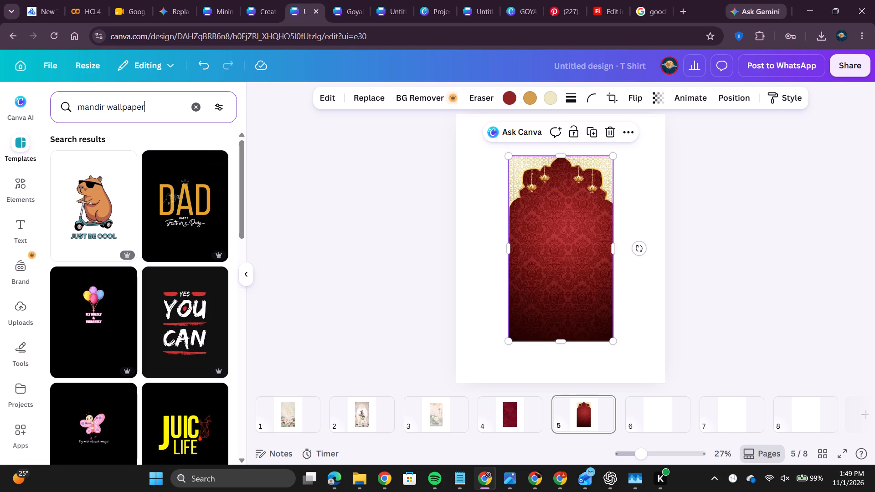
click(160, 110)
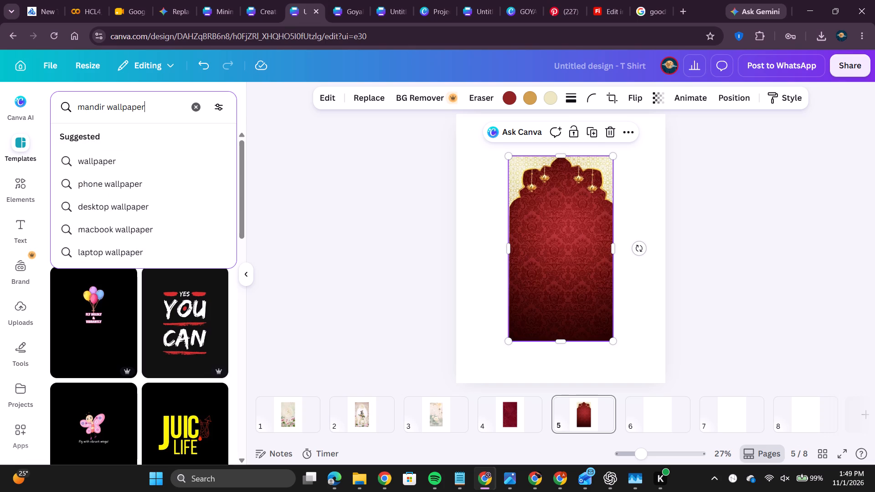
Run the T-Shirt template search for "mandir wallpaper", narrowing the search text to "mandir".
key(Return)
drag(149, 108, 148, 108)
drag(148, 108, 104, 109)
key(BackSpace)
key(Return)
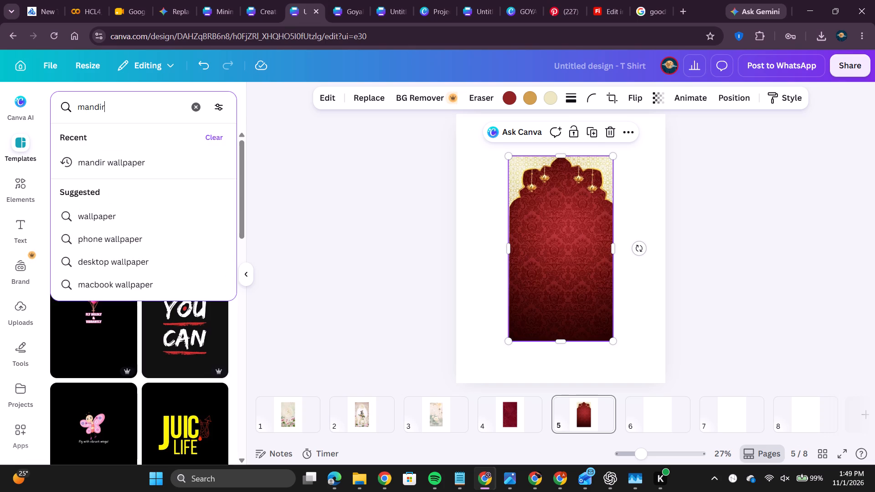
Search the T-Shirt templates for "temple wallpaper" and look over the results.
drag(127, 114, 126, 113)
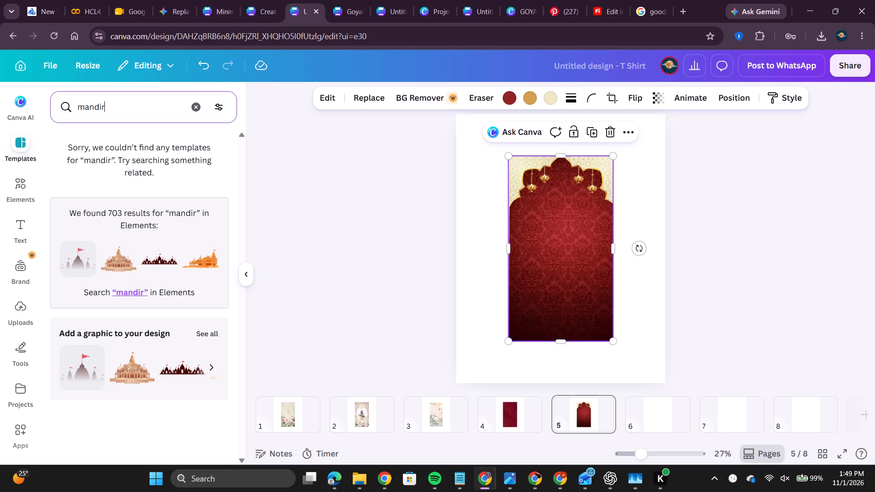
drag(126, 113, 71, 109)
key(BackSpace)
key(BackSpace)
key(BackSpace)
key(BackSpace)
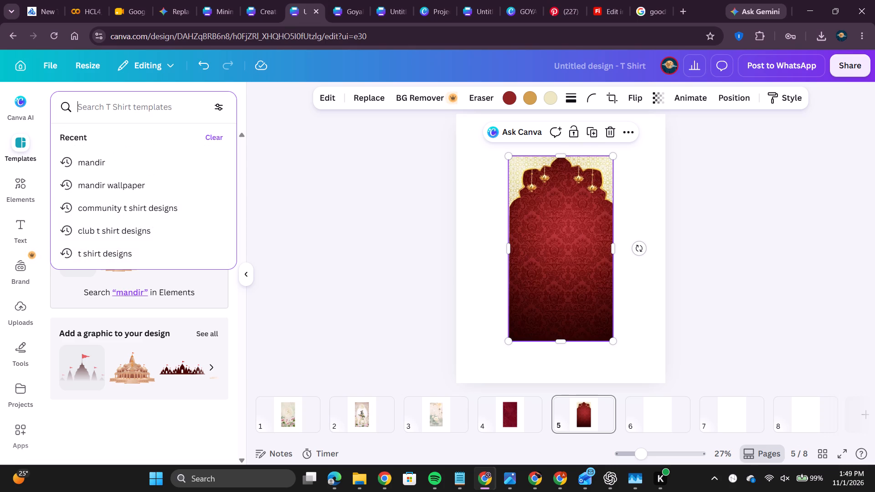
key(BackSpace)
key(BackSpace)
key(BackSpace)
key(BackSpace)
key(BackSpace)
key(BackSpace)
key(BackSpace)
key(BackSpace)
key(BackSpace)
key(BackSpace)
key(BackSpace)
key(BackSpace)
key(BackSpace)
key(BackSpace)
text(temple wallpaper)
key(Return)
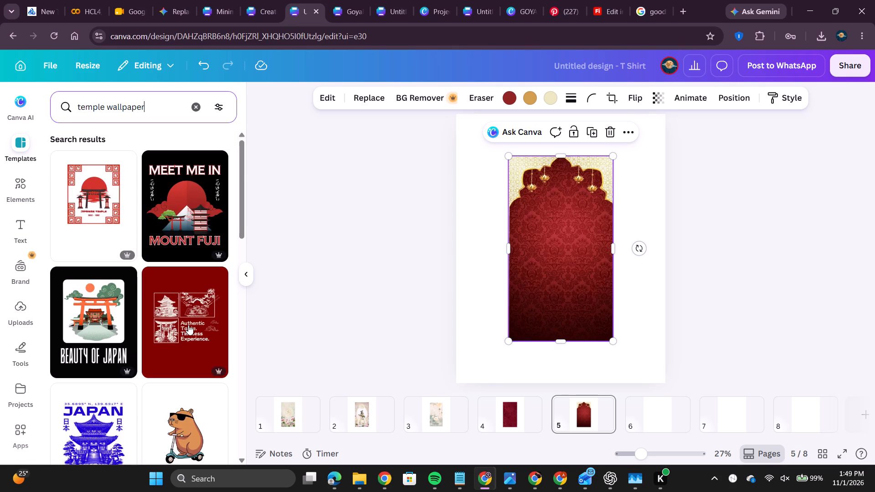
scroll(188, 325, down, 6)
scroll(188, 325, up, 6)
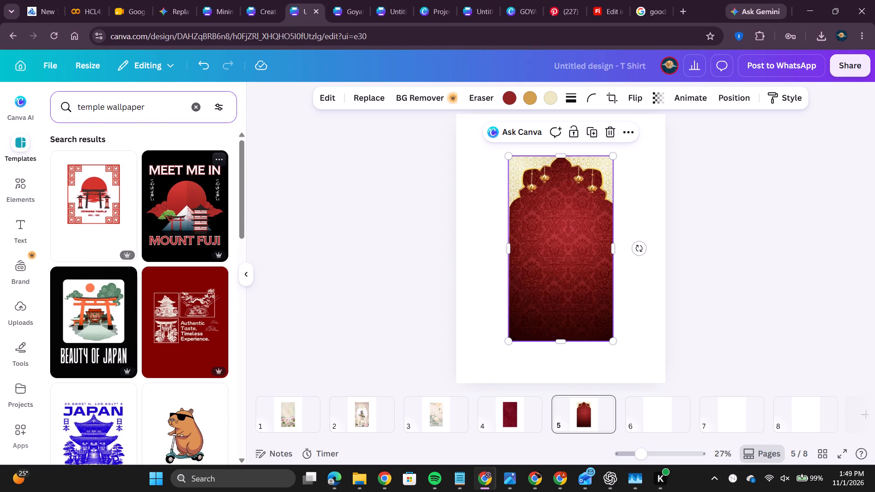
Search the T-Shirt templates for "lord krishna".
drag(159, 104, 78, 117)
key(BackSpace)
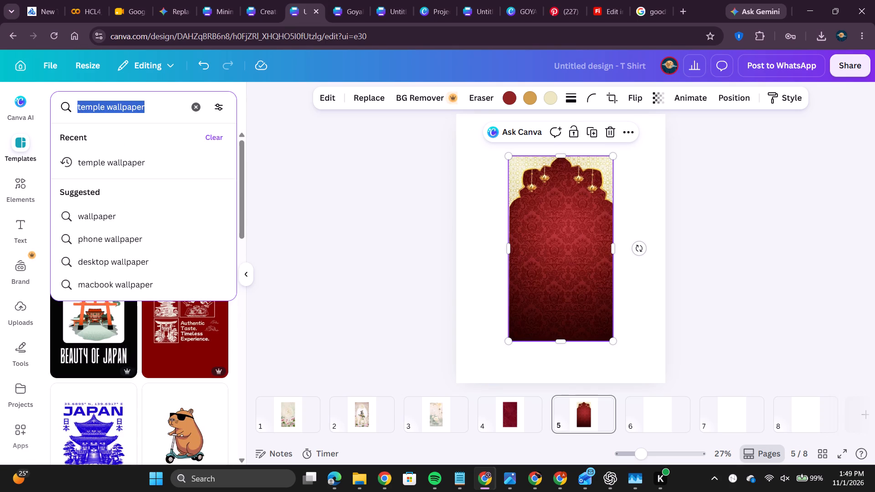
key(BackSpace)
text(lord)
key(space)
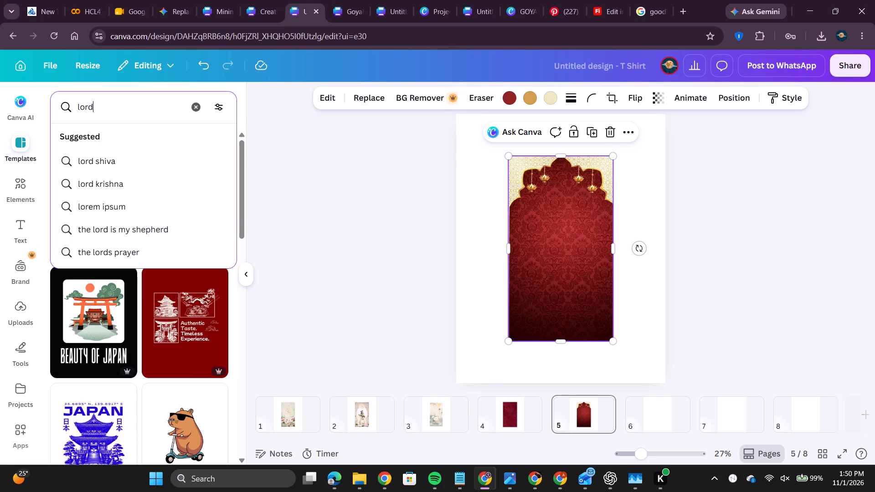
text(krishna)
key(Return)
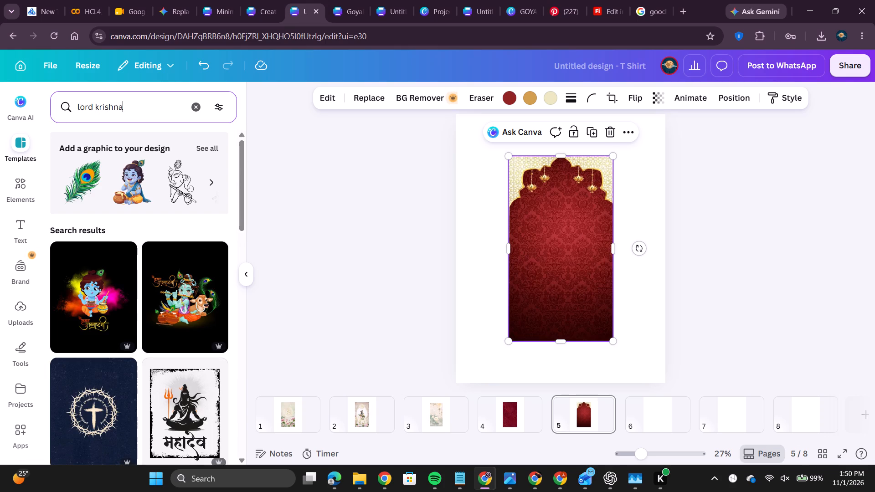
Search the T-Shirt templates for "diwali" and look through the results.
key(BackSpace)
key(BackSpace)
key(BackSpace)
key(BackSpace)
key(BackSpace)
key(BackSpace)
key(BackSpace)
key(BackSpace)
key(BackSpace)
key(BackSpace)
key(BackSpace)
key(BackSpace)
key(BackSpace)
key(BackSpace)
key(BackSpace)
key(BackSpace)
key(BackSpace)
key(BackSpace)
key(BackSpace)
key(BackSpace)
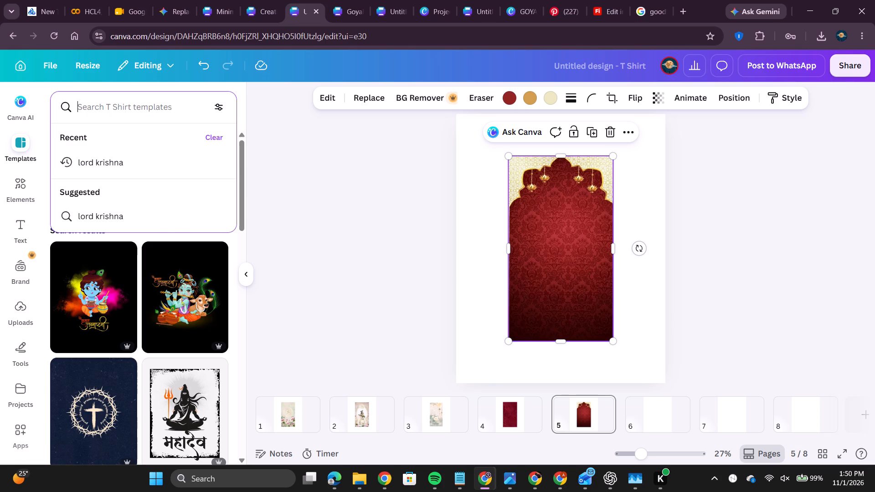
key(BackSpace)
key(BackSpace)
key(BackSpace)
text(diwali)
key(Return)
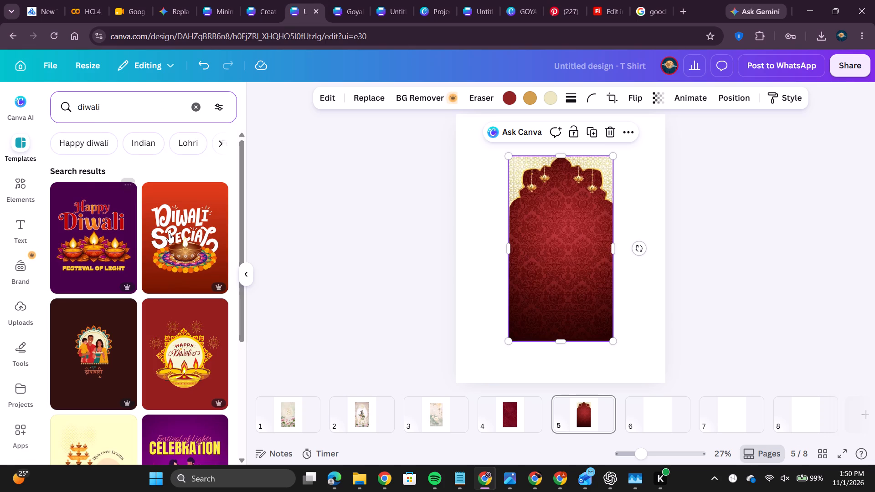
scroll(169, 233, down, 7)
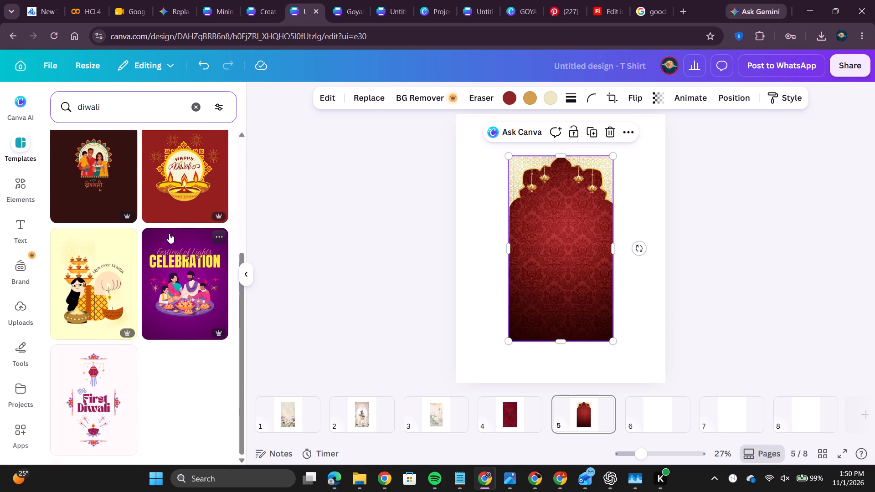
scroll(169, 233, down, 4)
scroll(169, 233, up, 12)
Search the T-Shirt templates for "deepawali".
drag(138, 92, 51, 98)
drag(97, 107, 89, 107)
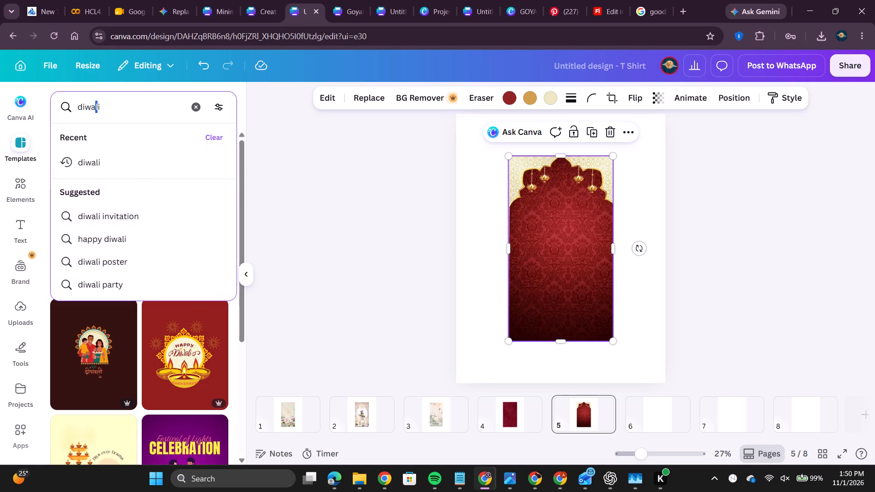
drag(89, 107, 77, 108)
key(ctrl+a)
key(BackSpace)
text(deepawai)
key(BackSpace)
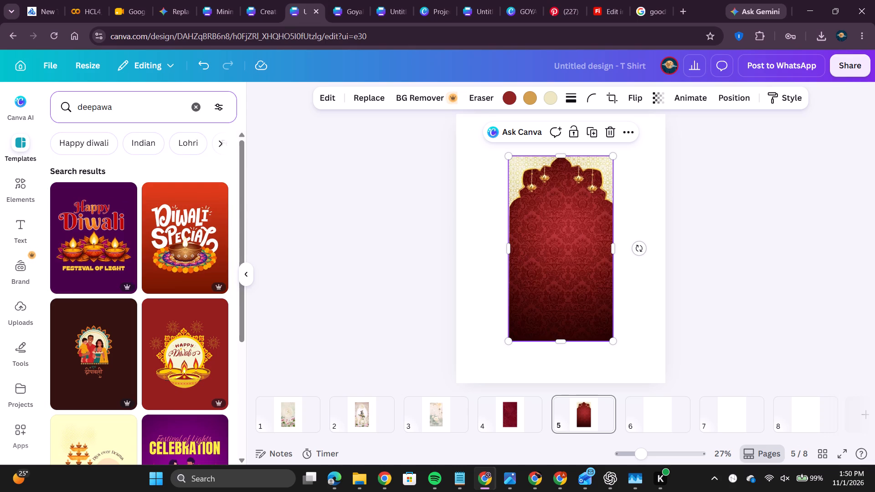
text(li)
key(Return)
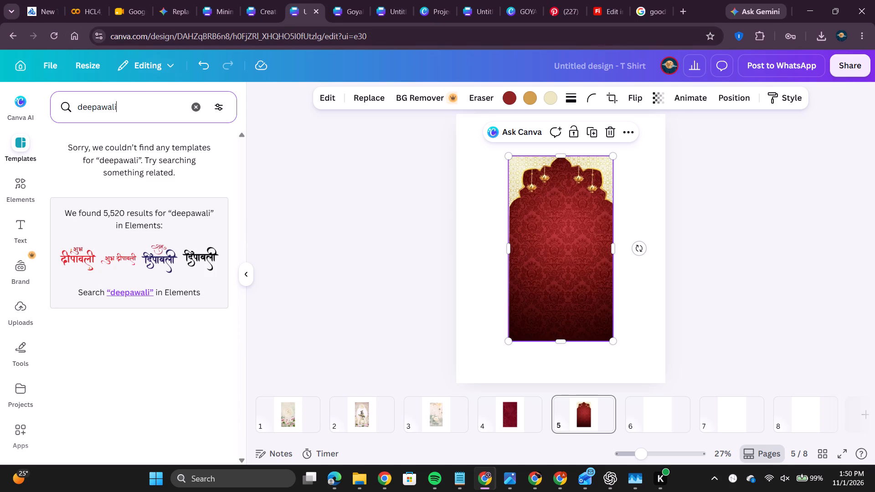
Search the T-Shirt templates for "happy diwali".
drag(139, 113, 63, 91)
text(happy diwali)
key(Return)
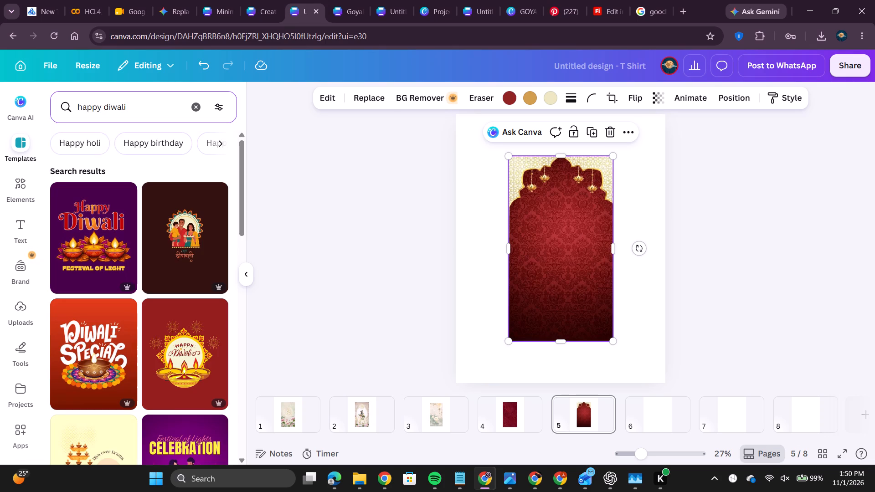
Look through the "happy diwali" templates for a design that suits a mandir wallpaper.
scroll(5, 312, down, 6)
scroll(149, 277, down, 6)
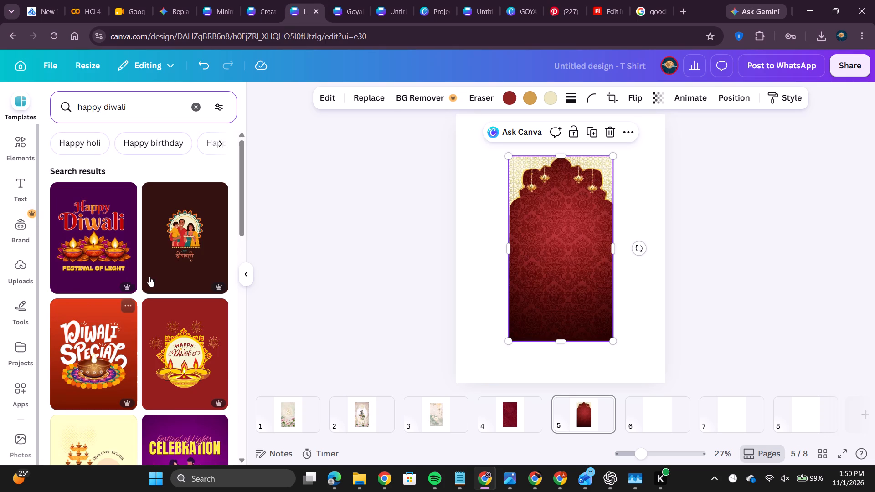
scroll(149, 277, down, 5)
scroll(149, 277, up, 5)
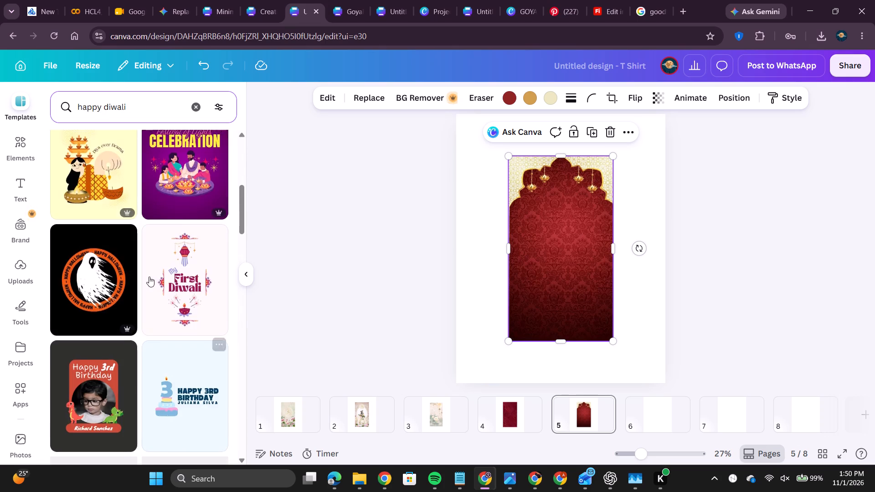
scroll(149, 277, up, 3)
scroll(149, 277, down, 3)
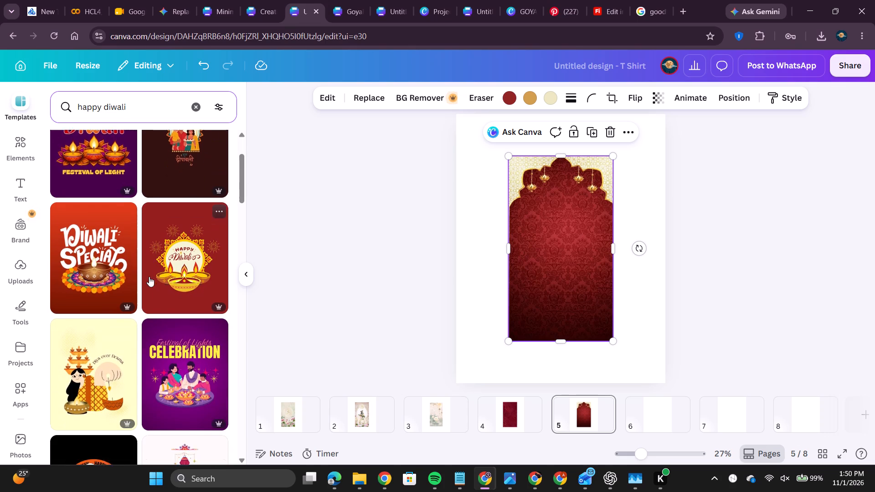
scroll(149, 277, down, 3)
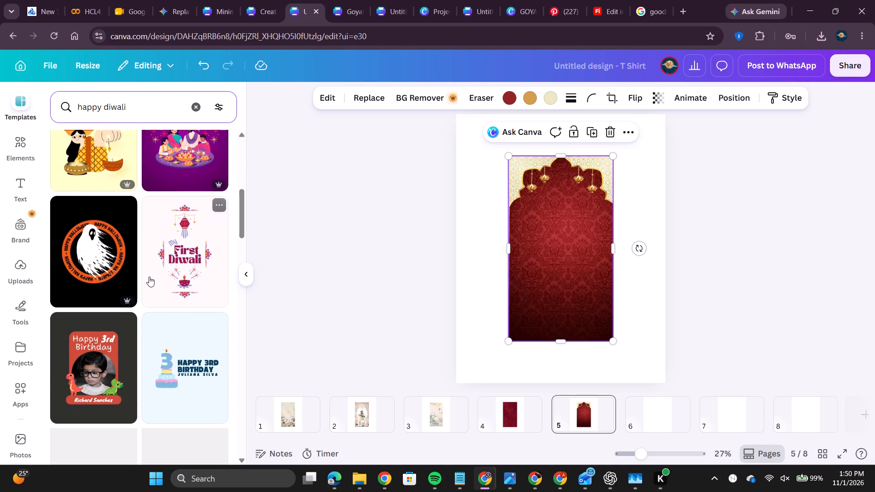
scroll(149, 277, down, 4)
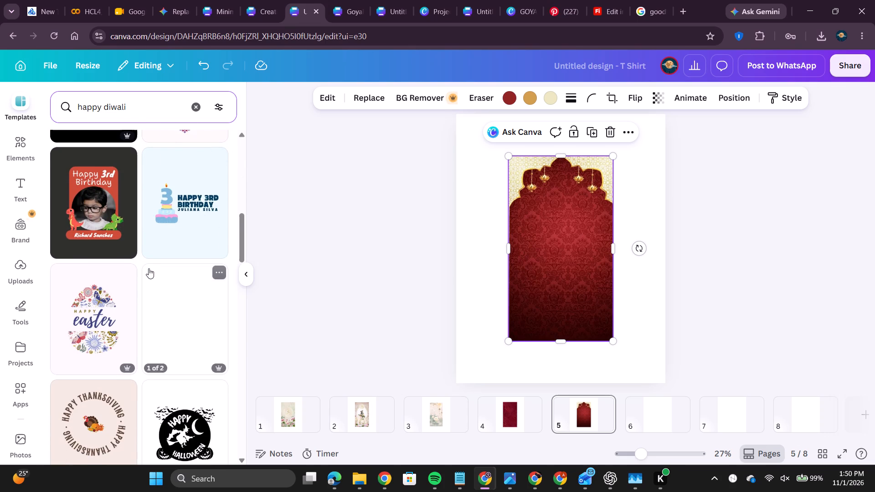
scroll(149, 268, down, 1)
Search the T-Shirt templates for "diwali" again and look through the results.
drag(106, 111, 105, 111)
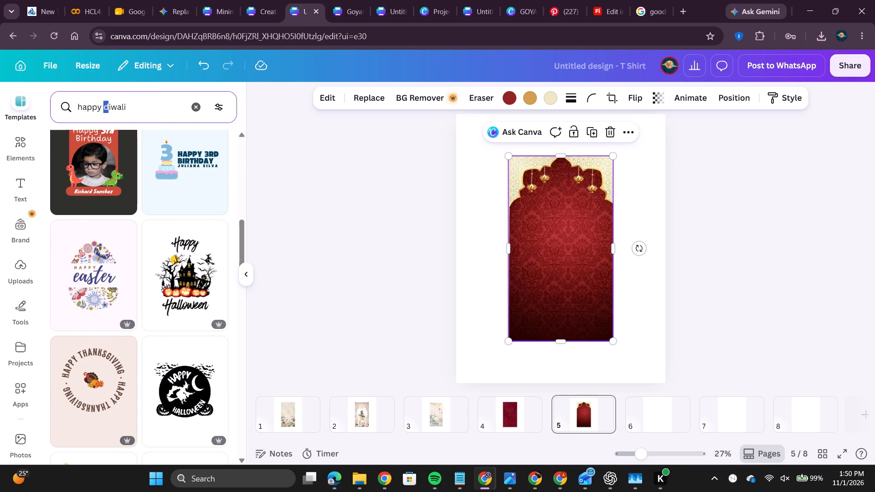
drag(105, 111, 72, 111)
key(BackSpace)
key(d)
key(Return)
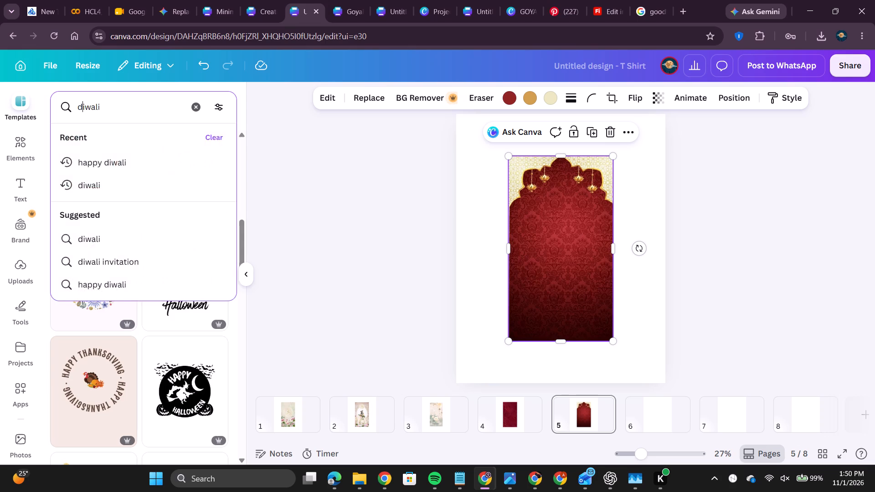
scroll(129, 105, down, 1)
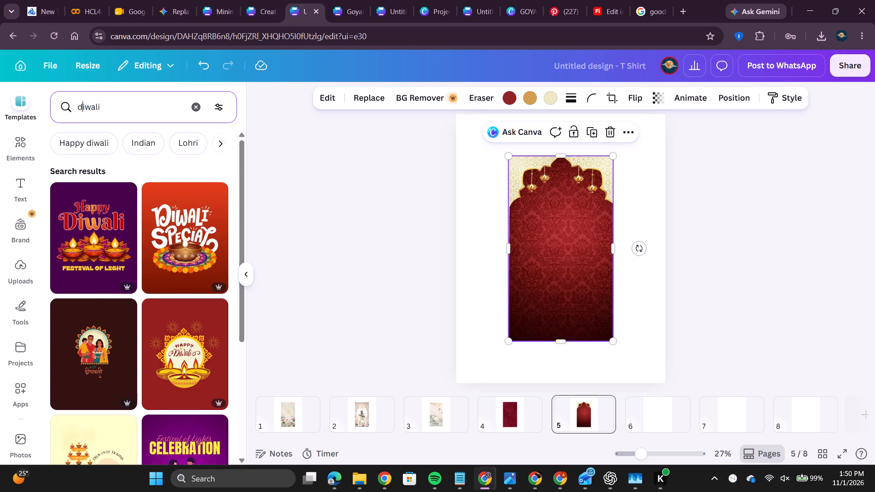
scroll(124, 95, down, 1)
scroll(117, 301, down, 10)
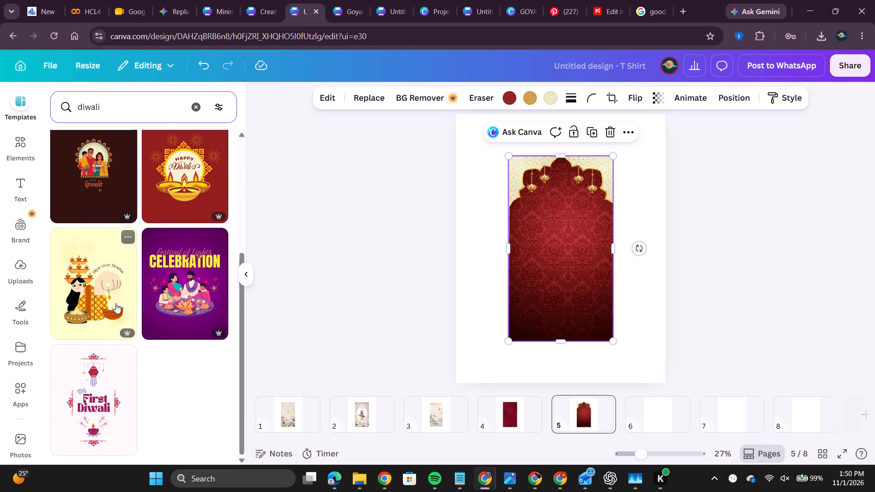
scroll(116, 303, down, 2)
scroll(29, 230, up, 7)
scroll(18, 190, up, 4)
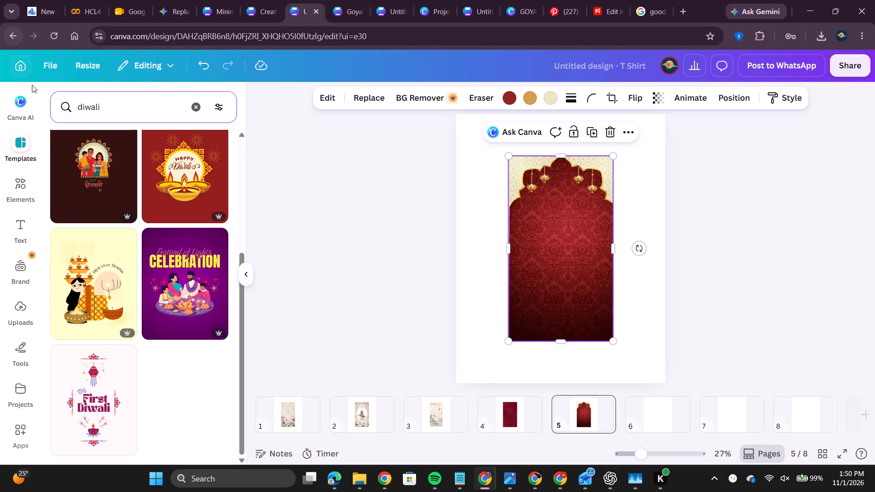
Look through the popular social media design formats on the home page for one that suits a mandir wallpaper.
click(19, 57)
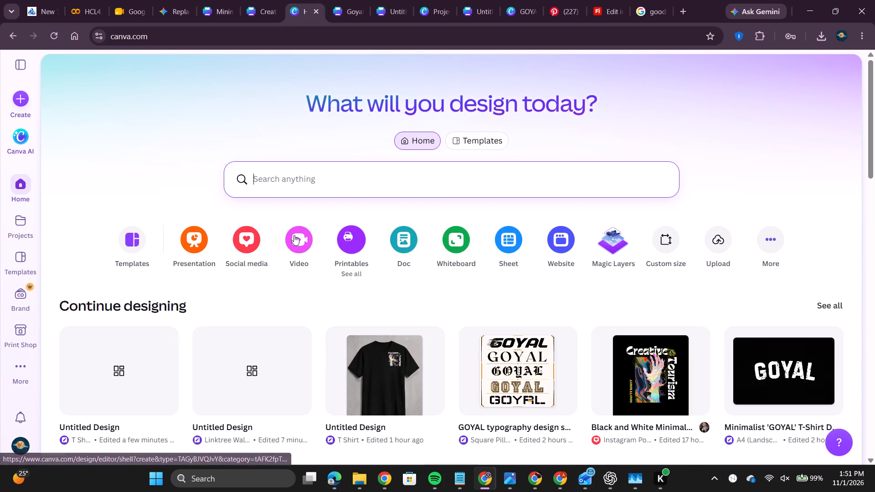
click(249, 236)
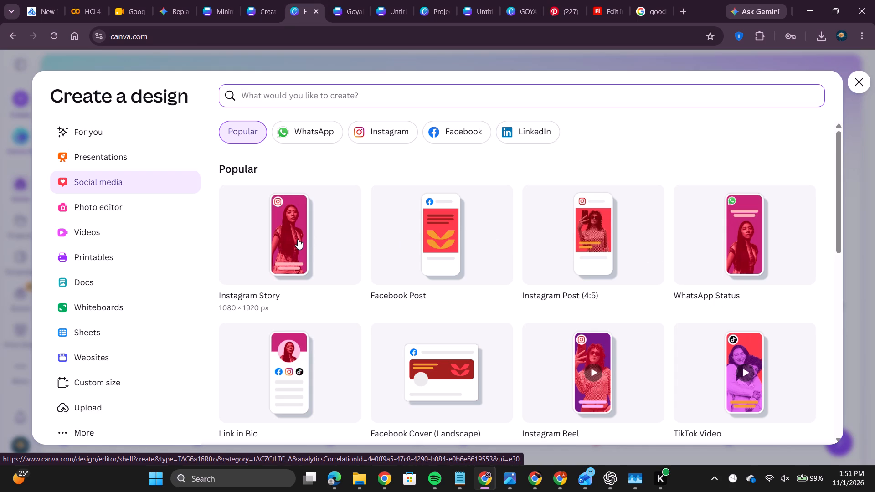
drag(838, 205, 839, 247)
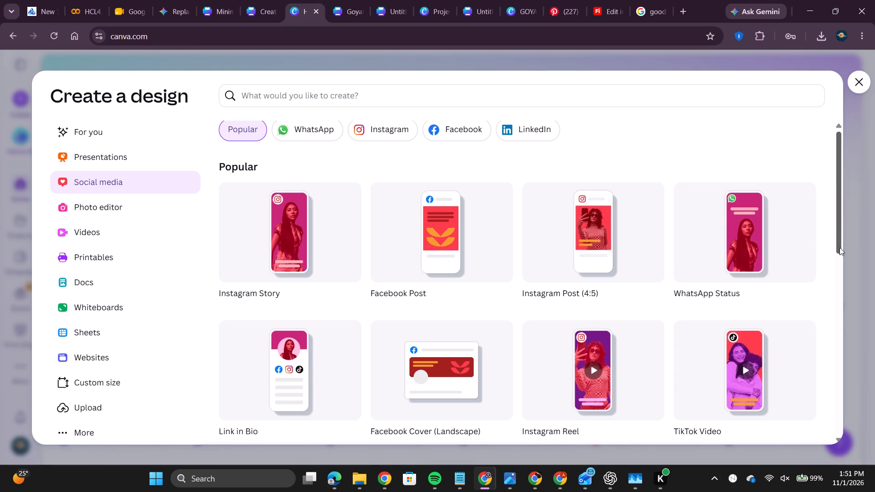
drag(839, 247, 833, 282)
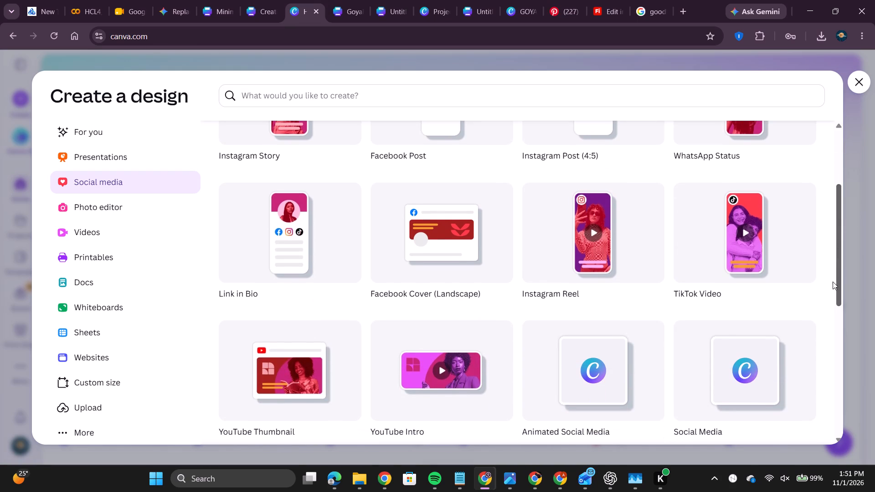
drag(833, 282, 836, 299)
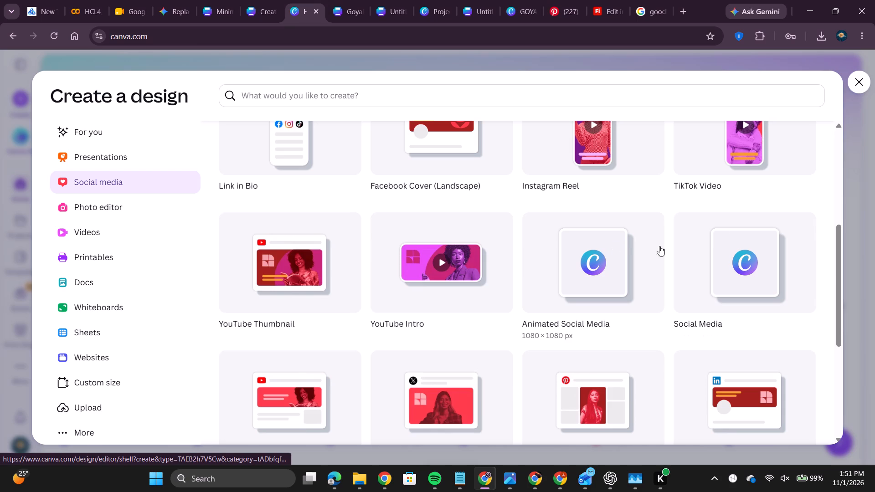
drag(838, 264, 841, 319)
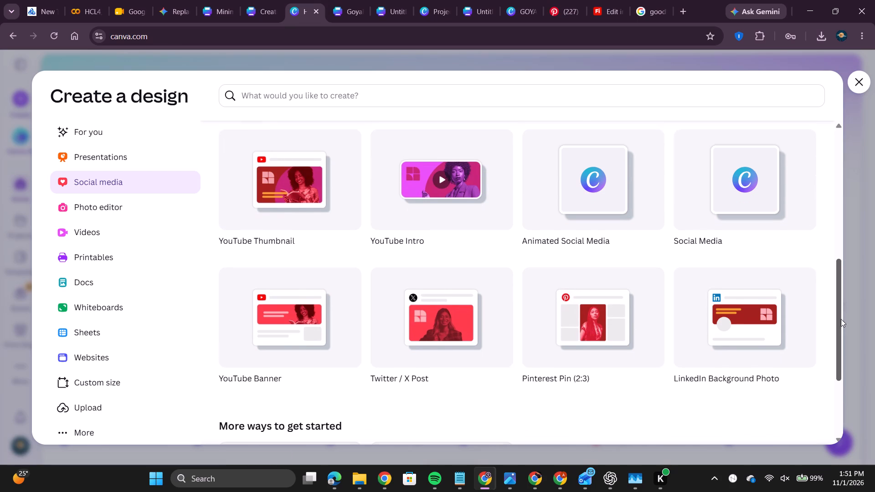
drag(841, 319, 841, 369)
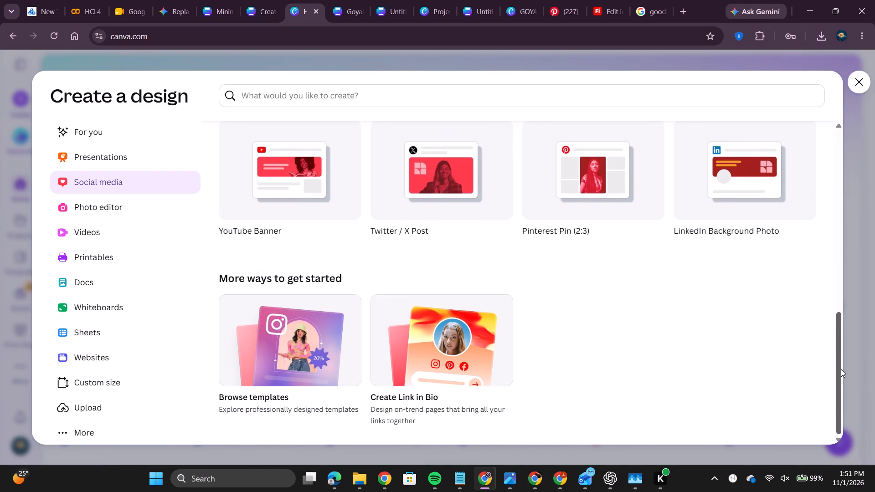
drag(841, 369, 828, 201)
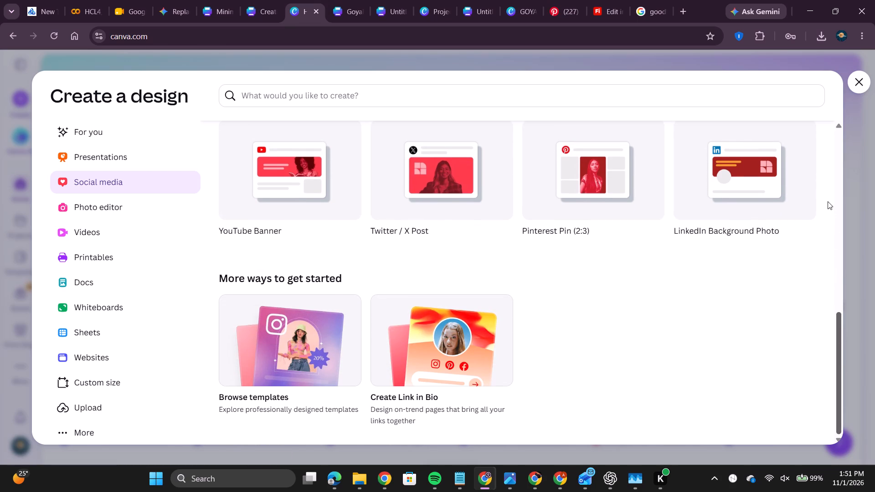
drag(828, 201, 828, 198)
click(836, 196)
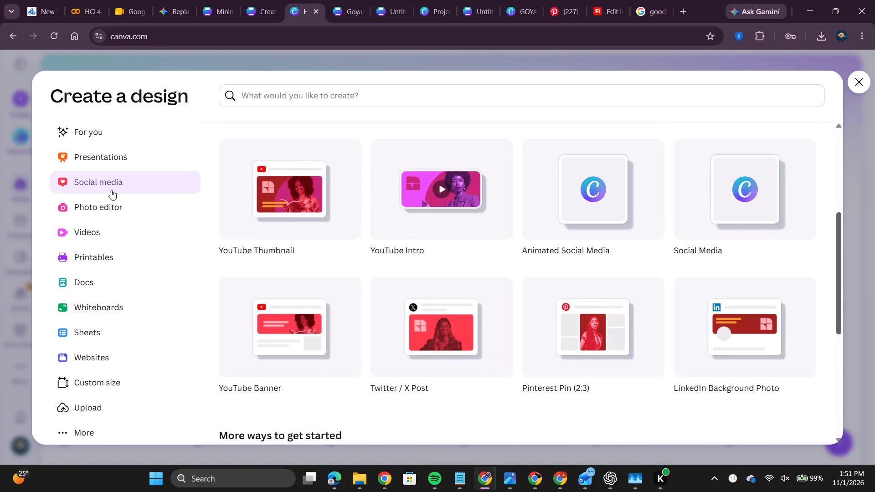
Create a new design from the uploaded red paisley image through the photo editor.
click(85, 208)
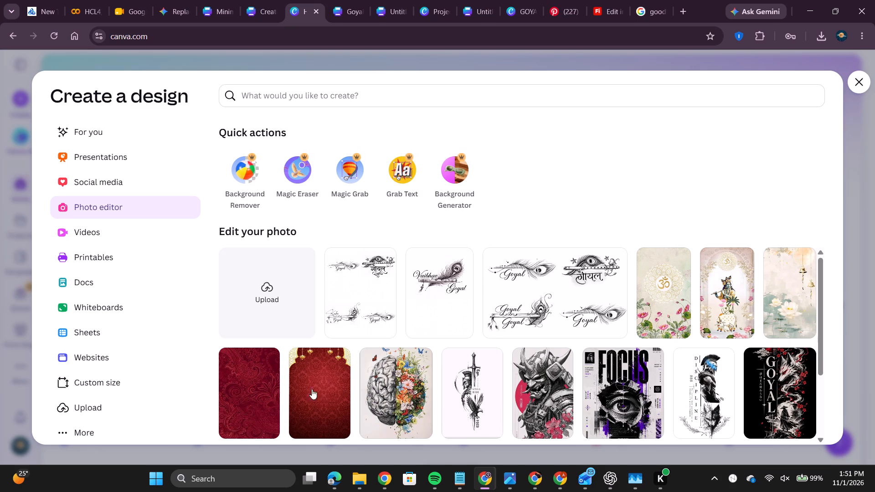
click(247, 392)
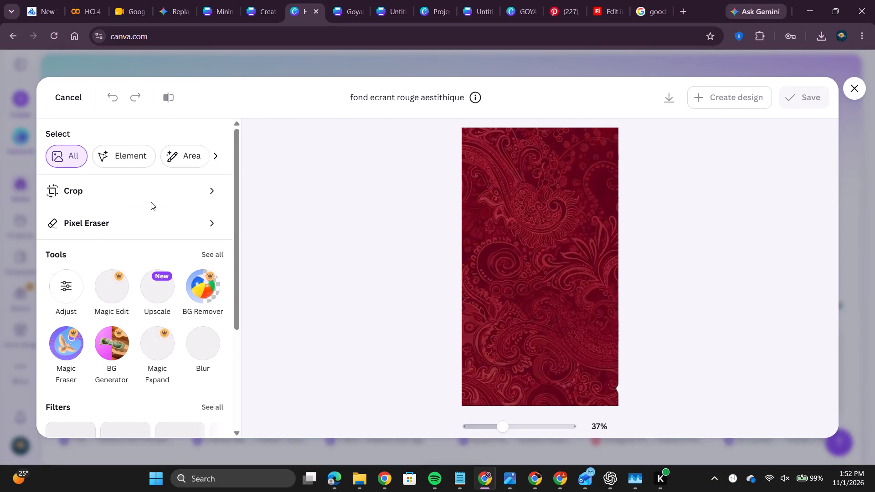
click(736, 93)
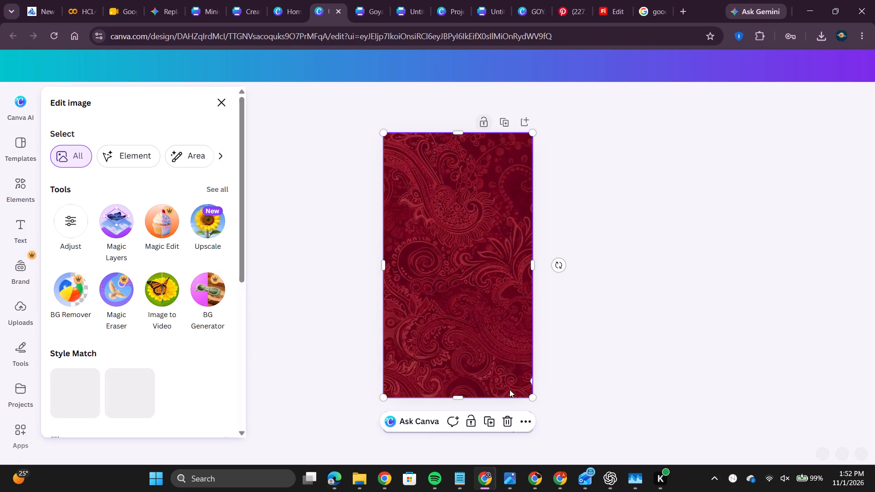
click(575, 396)
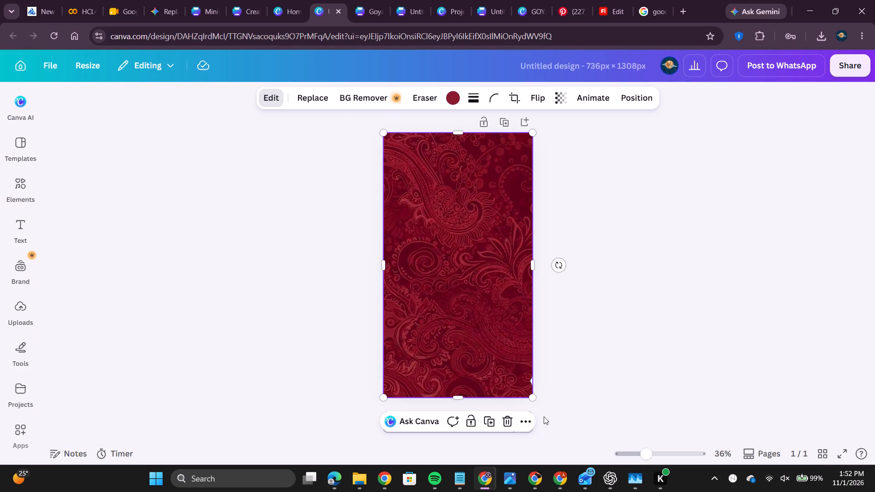
double_click(304, 364)
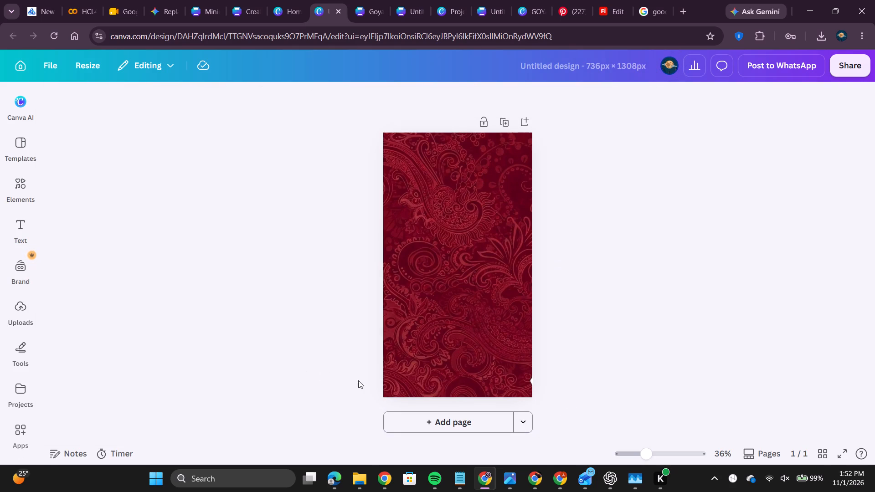
Add three blank pages after the red paisley page.
click(447, 431)
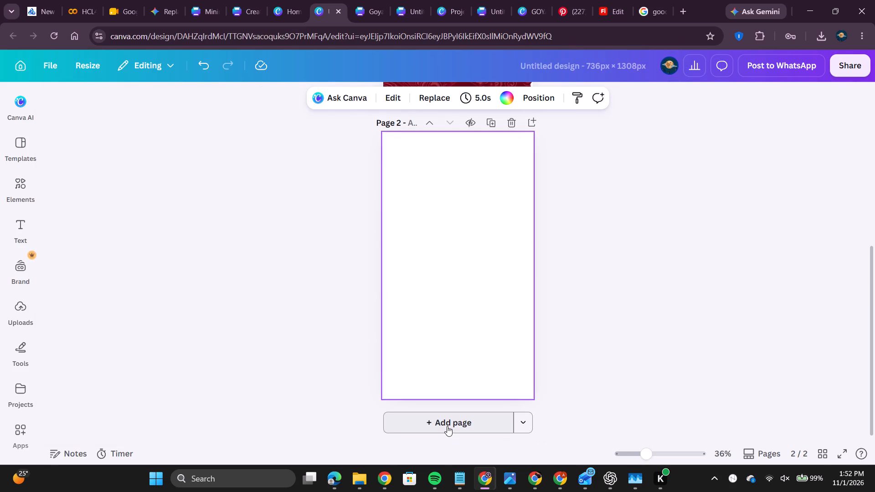
click(446, 423)
click(446, 423)
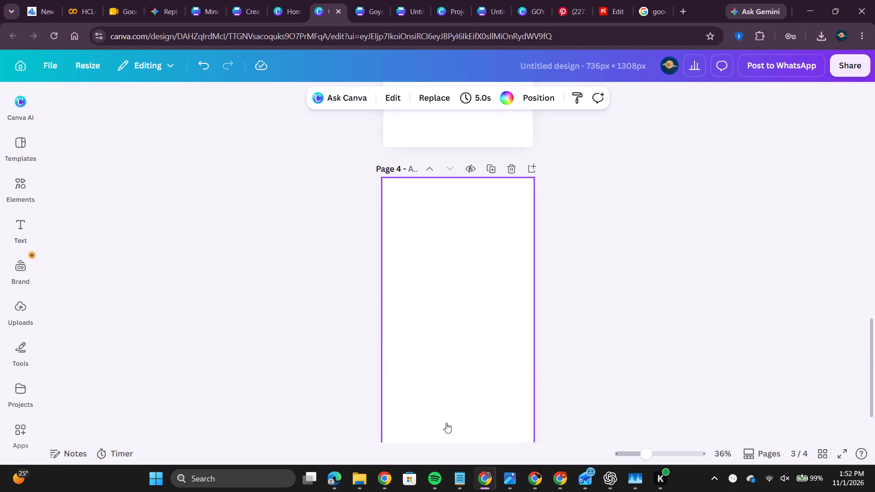
Place the uploaded Krishna arch image on blank page 2.
drag(874, 383, 874, 48)
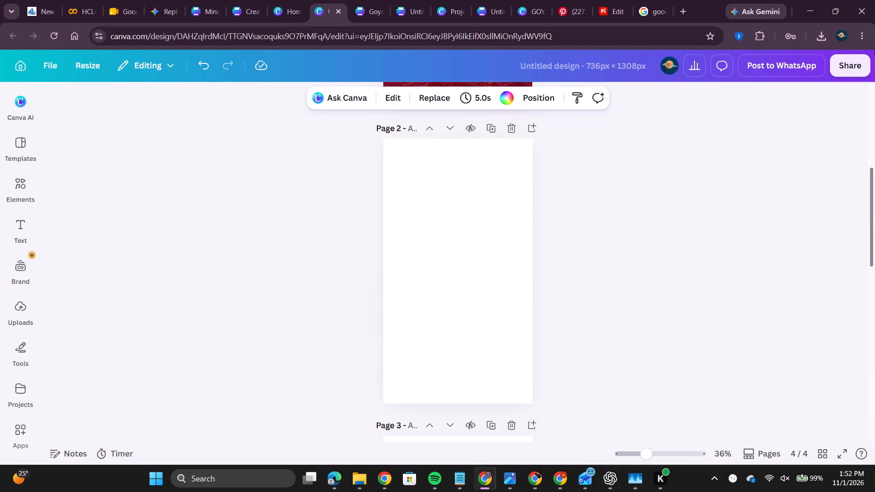
drag(874, 48, 874, 21)
click(473, 251)
click(303, 275)
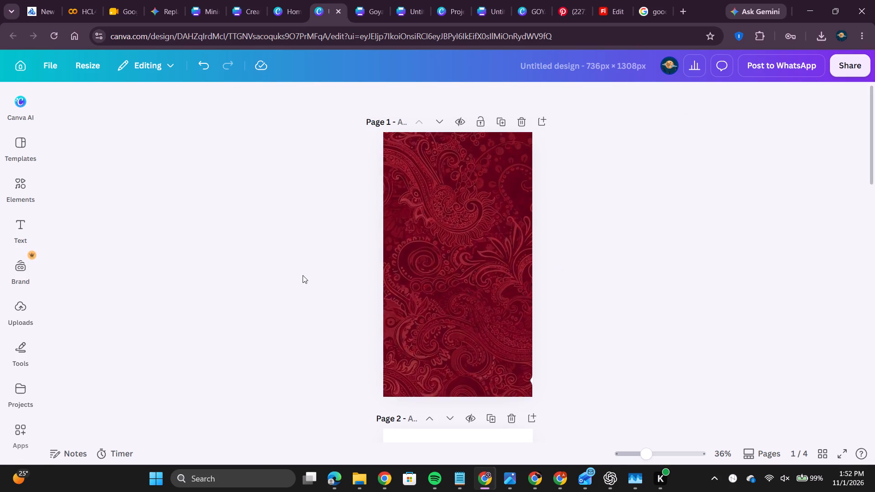
click(874, 175)
drag(874, 115, 872, 163)
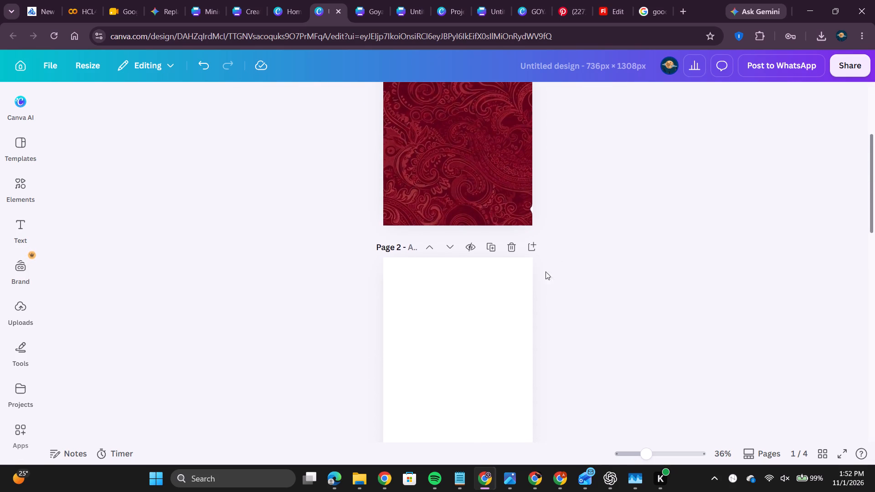
click(430, 324)
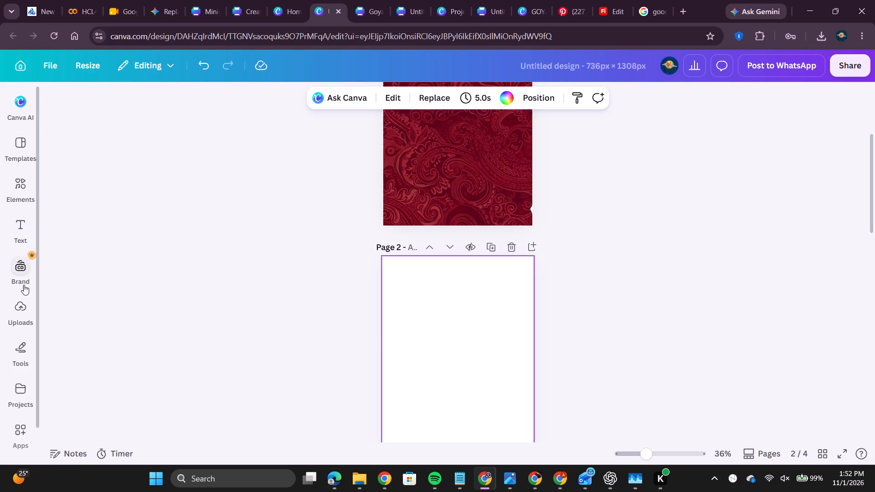
click(23, 306)
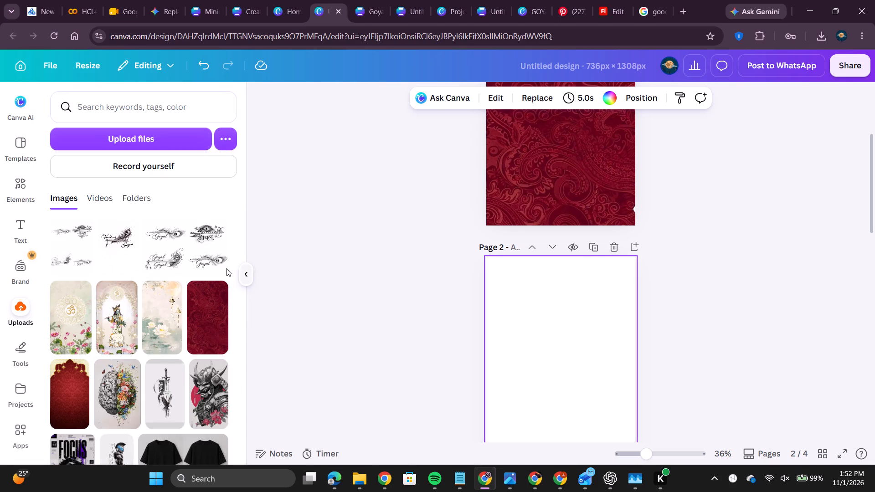
click(105, 321)
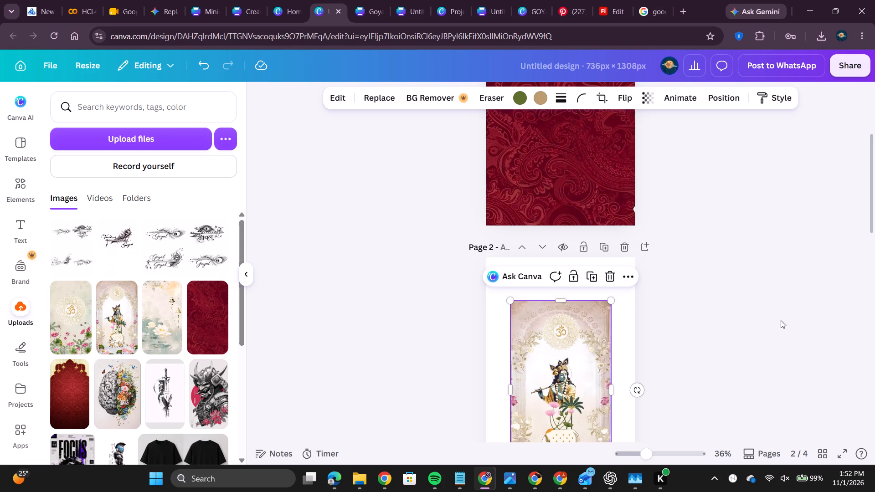
Place the uploaded Om image with pink lotuses on blank page 3.
drag(874, 201, 856, 304)
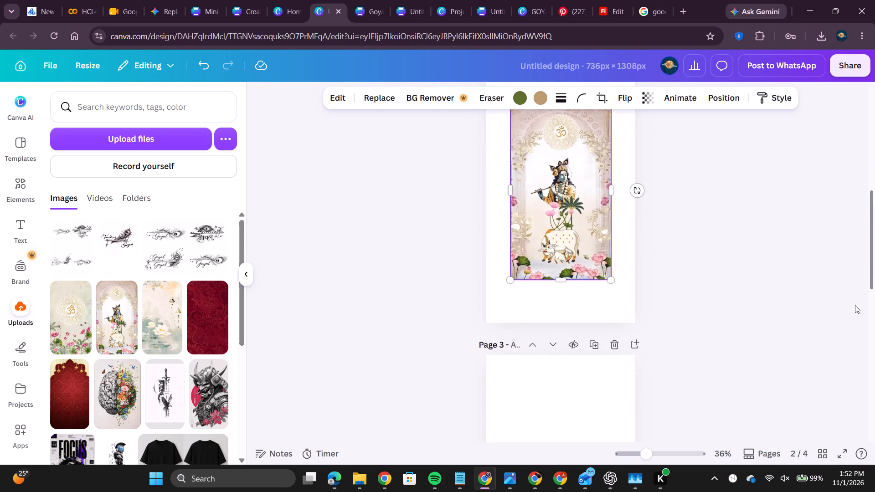
click(582, 354)
click(69, 313)
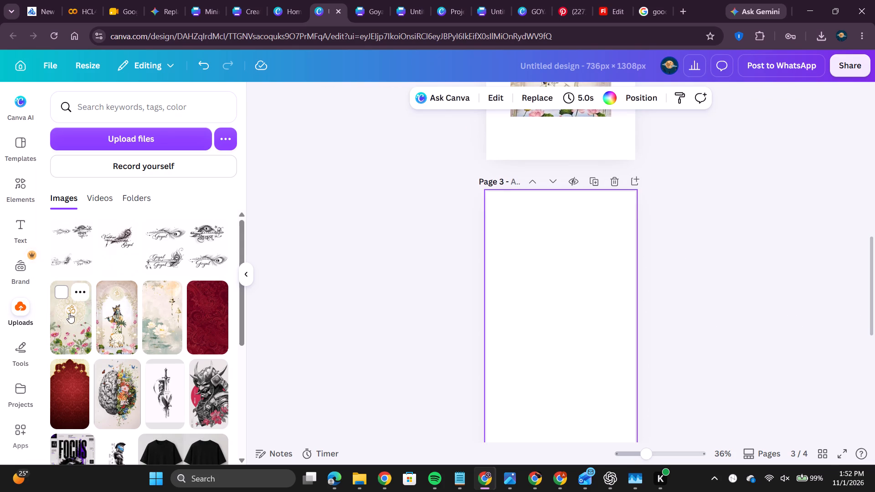
Place the uploaded image of white lotuses and hanging bells on blank page 4.
drag(874, 249, 867, 356)
click(527, 349)
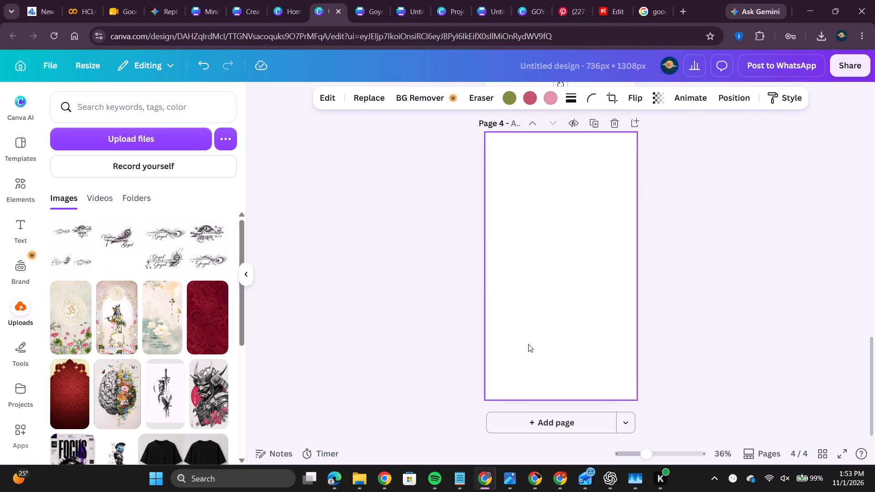
click(528, 324)
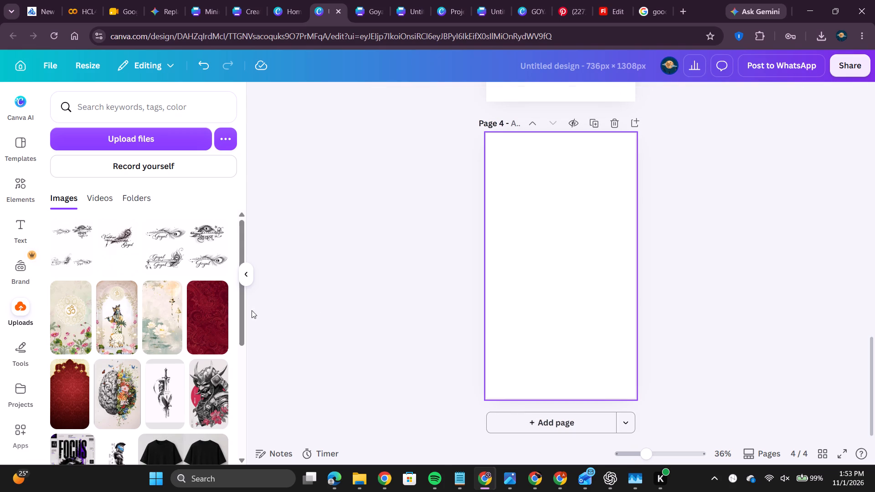
click(163, 315)
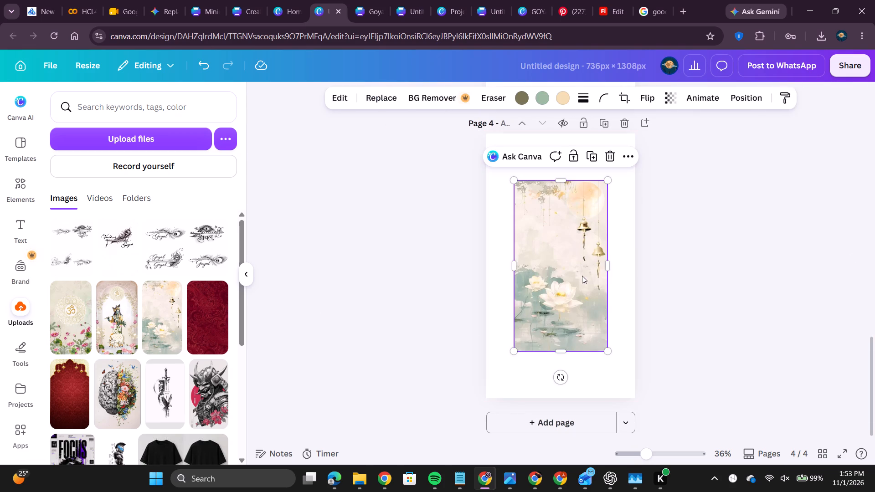
Enlarge the lotus-and-bells image on page 4 to the full page height, aligned with the page's right edge.
drag(608, 181, 631, 164)
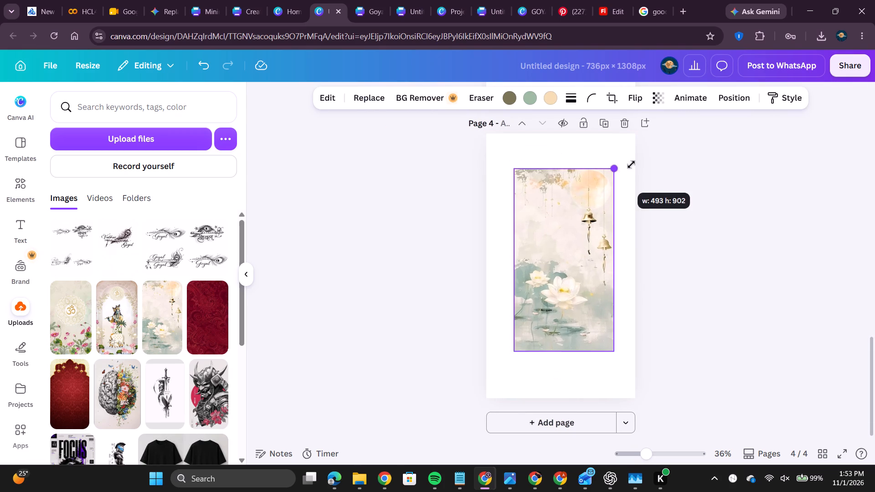
drag(631, 164, 654, 141)
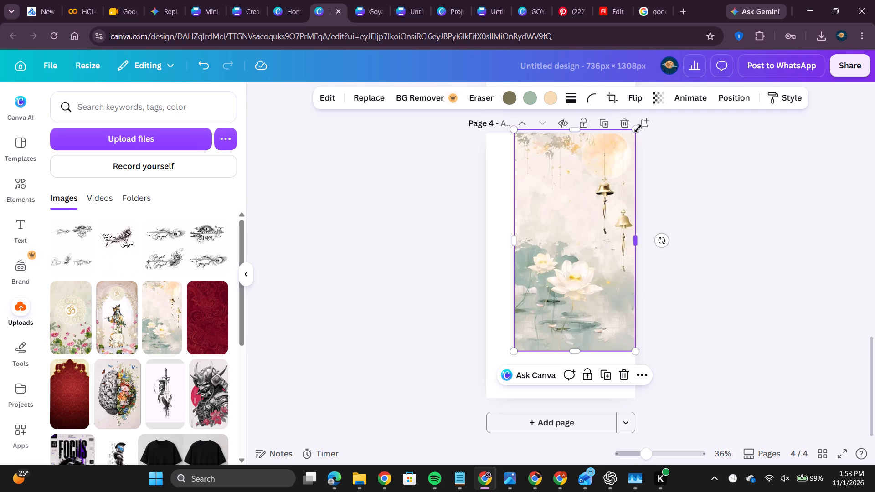
drag(638, 128, 632, 131)
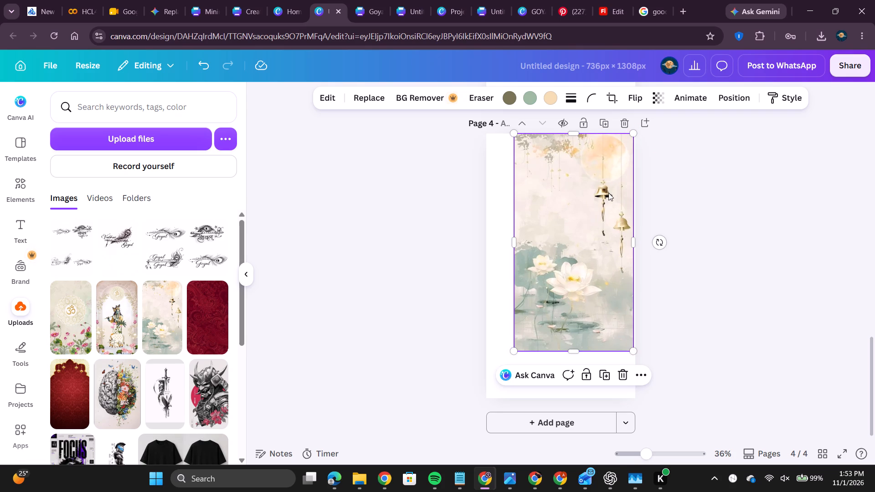
click(608, 193)
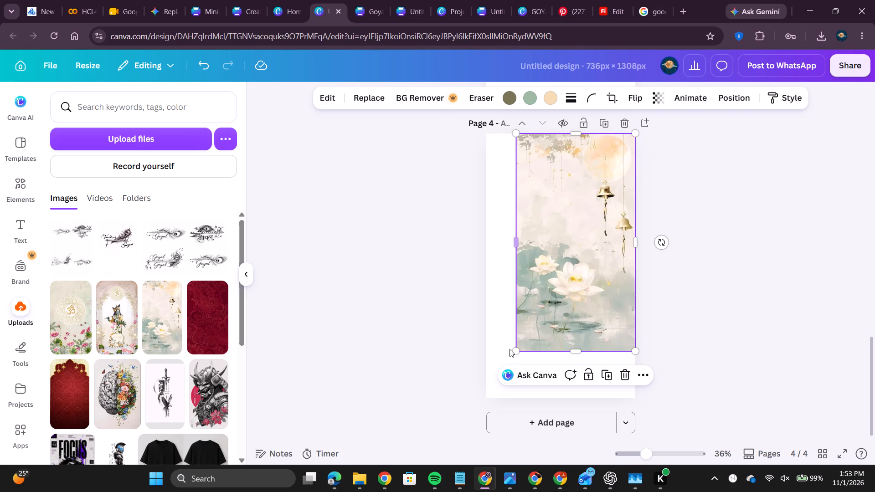
drag(516, 350, 478, 384)
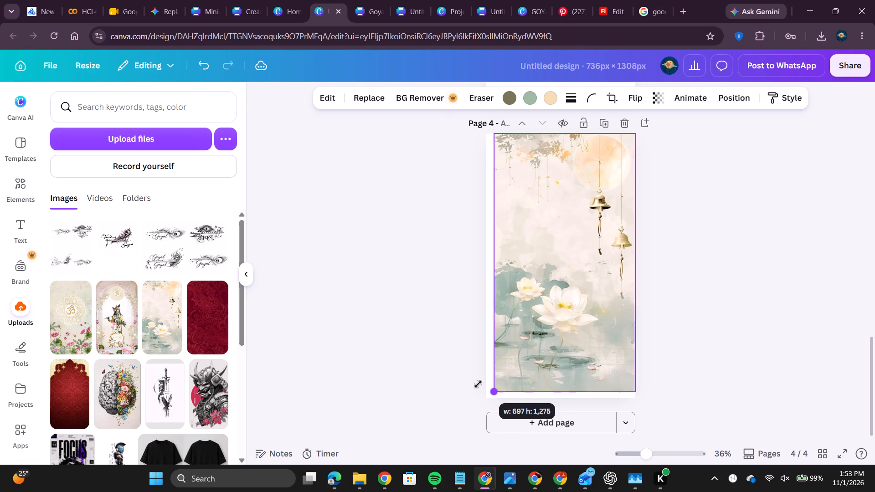
drag(478, 384, 474, 388)
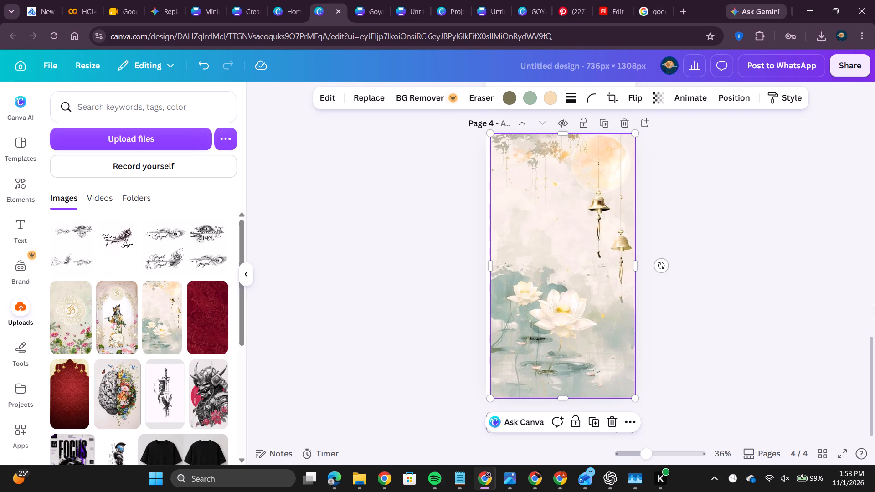
click(535, 216)
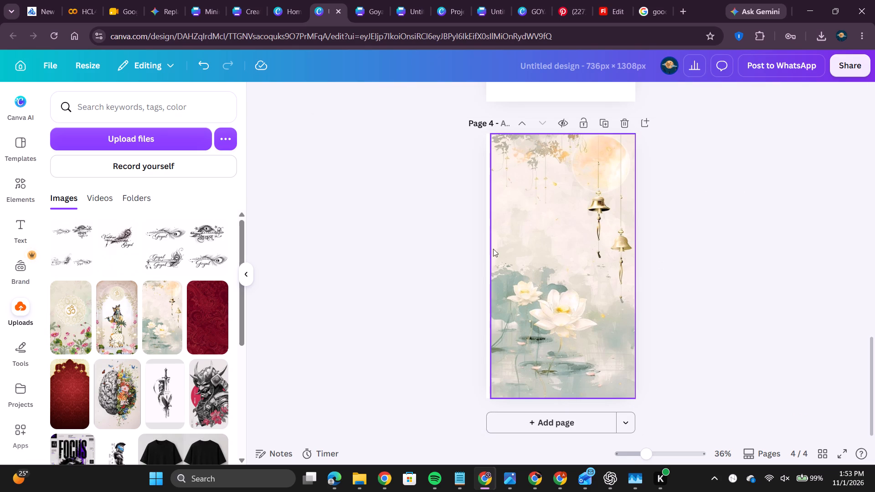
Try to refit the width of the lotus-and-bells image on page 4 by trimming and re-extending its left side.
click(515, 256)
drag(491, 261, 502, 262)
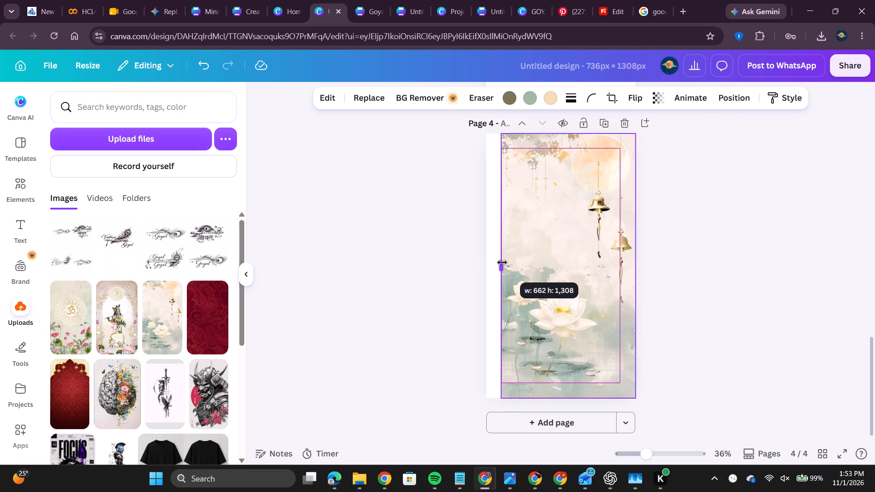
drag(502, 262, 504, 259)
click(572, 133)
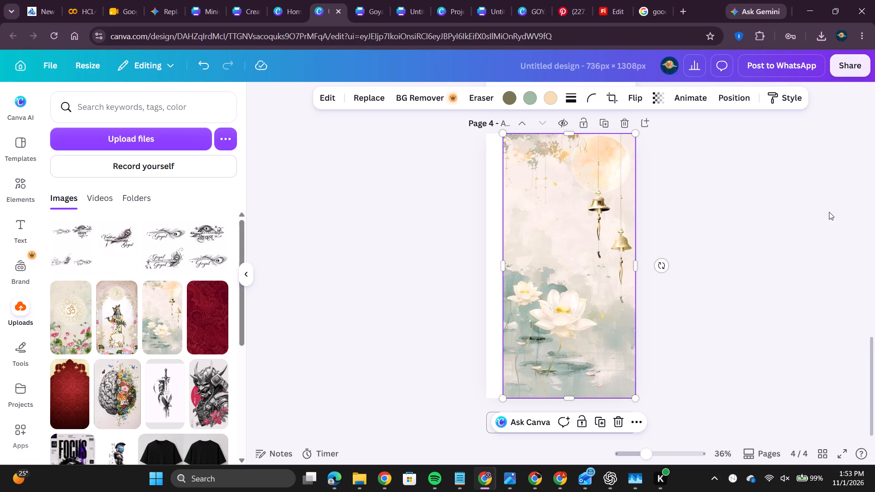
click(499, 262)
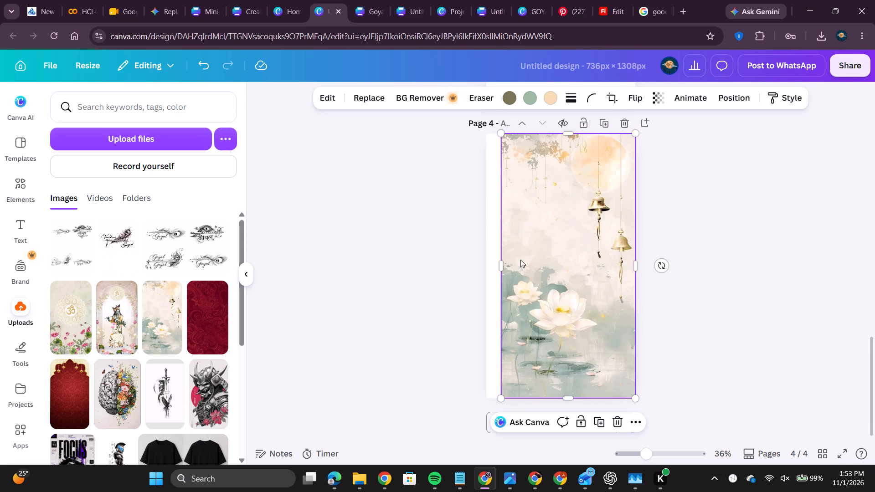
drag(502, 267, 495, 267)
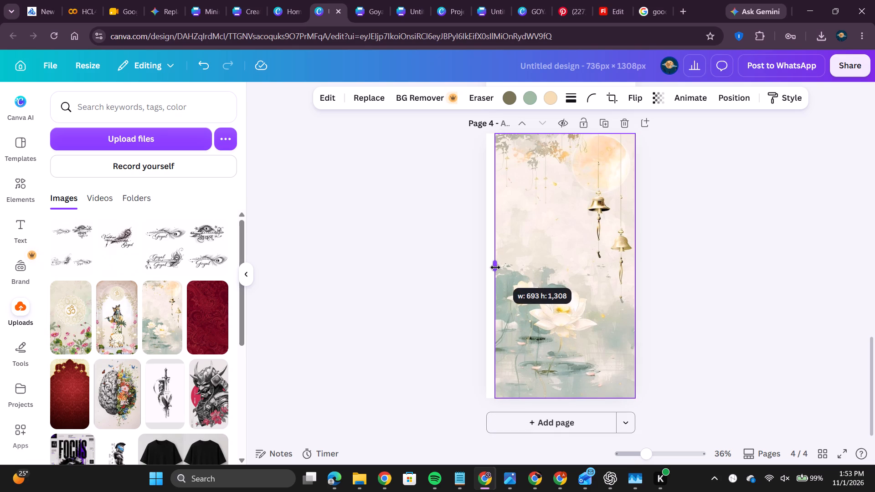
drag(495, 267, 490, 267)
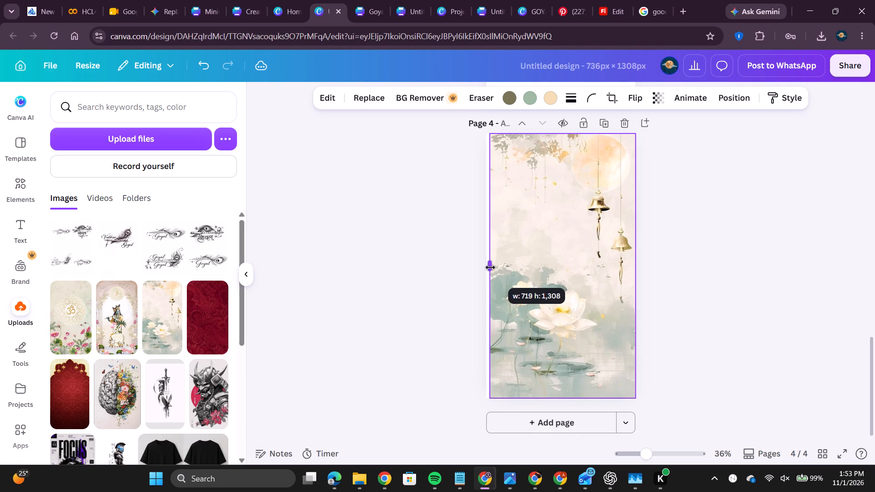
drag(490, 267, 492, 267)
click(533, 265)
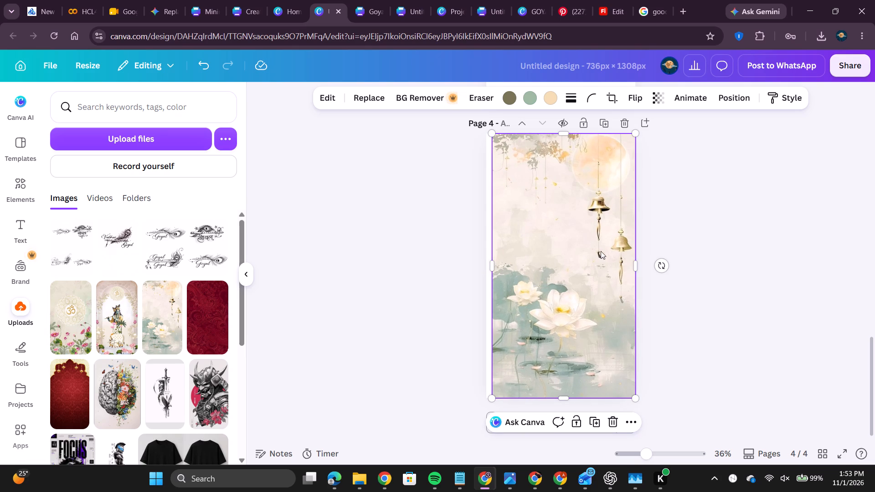
Split the lotus-and-bells image on page 4 into editable layers with Magic Layers.
click(512, 178)
click(339, 96)
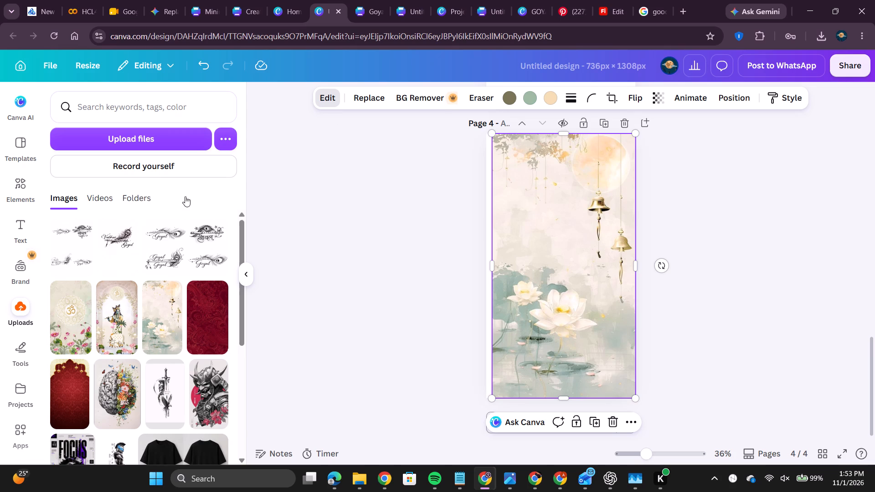
click(121, 181)
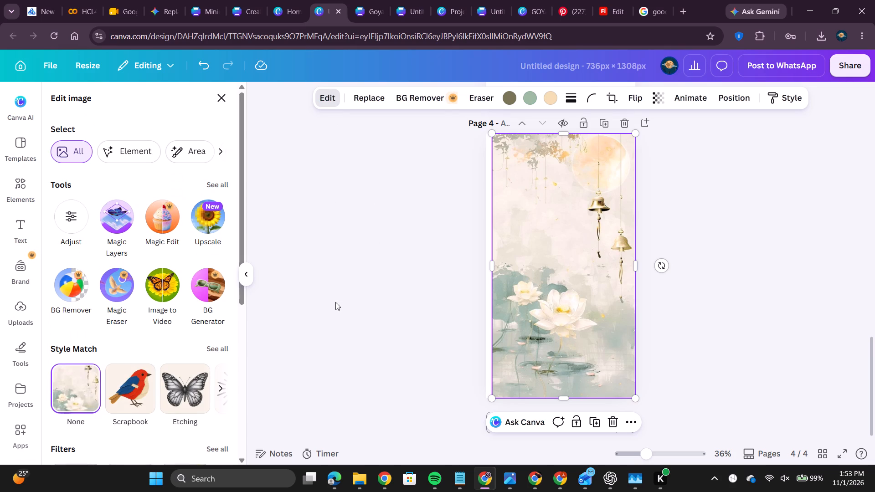
click(113, 212)
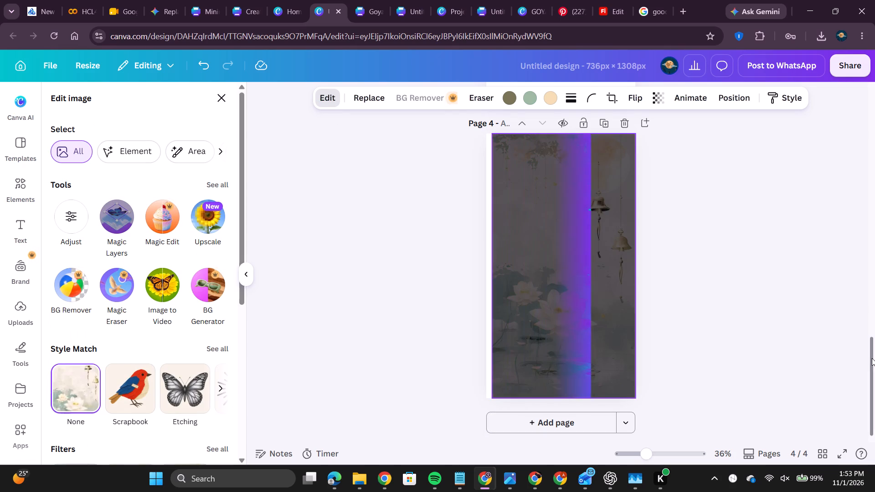
Enlarge the Om image with pink lotuses on page 3 to fill the whole page at 736 × 1308.
drag(872, 358, 874, 310)
click(532, 194)
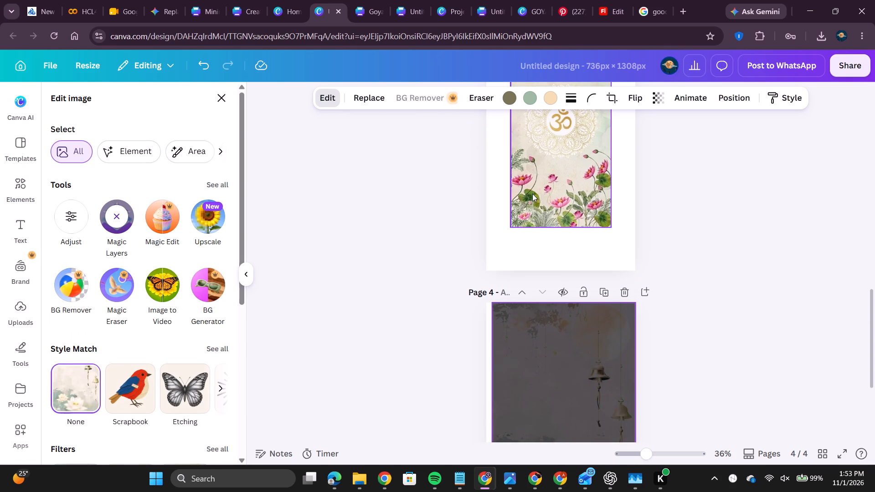
drag(511, 227, 487, 244)
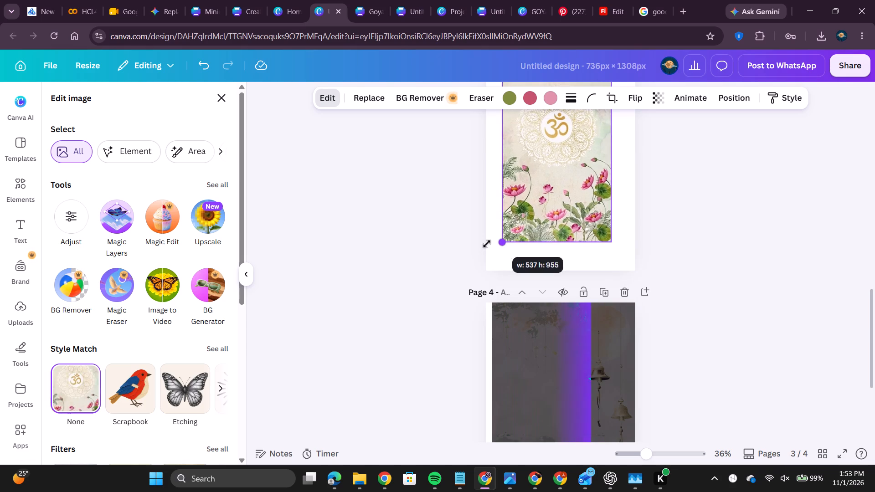
drag(487, 244, 475, 266)
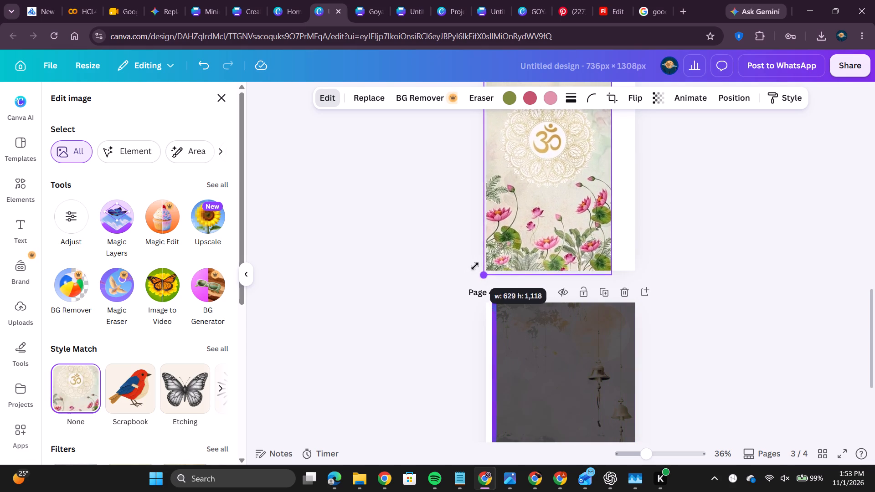
drag(475, 266, 480, 264)
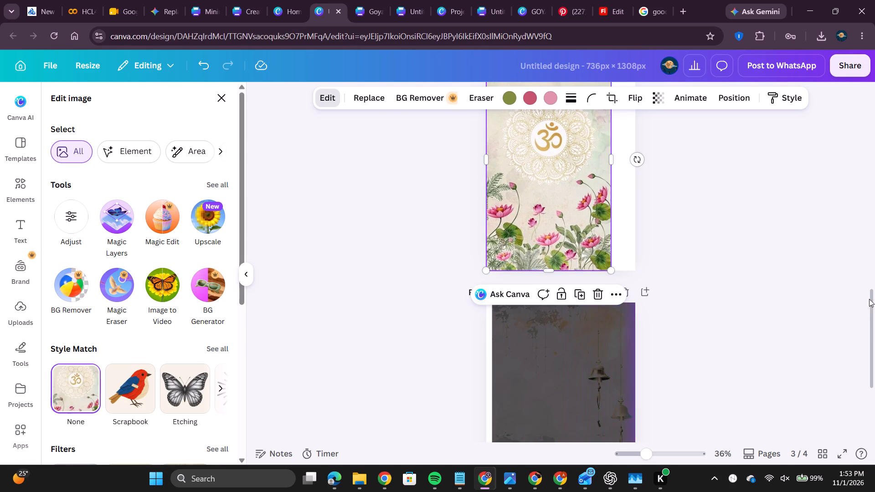
drag(872, 307, 873, 285)
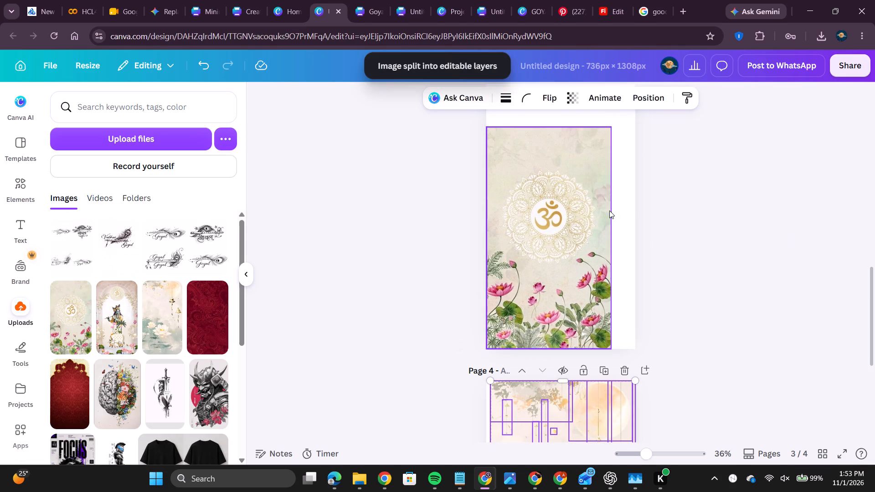
scroll(612, 210, up, 1)
click(596, 208)
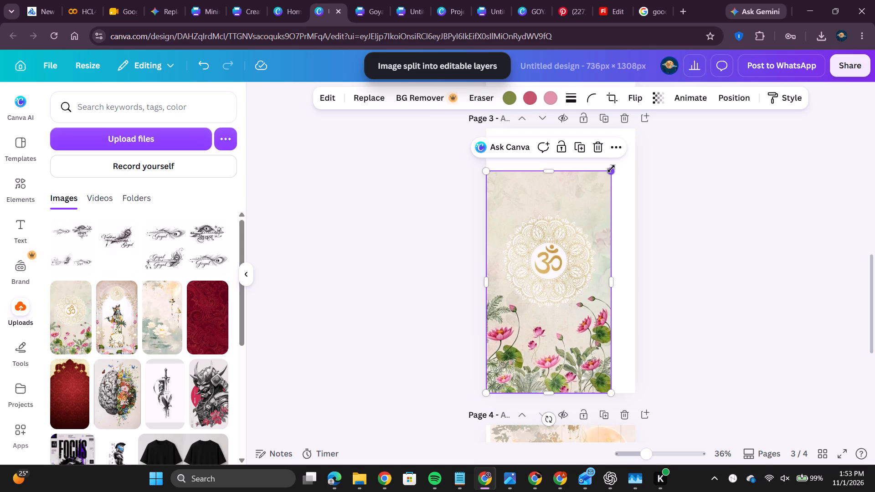
drag(611, 169, 651, 130)
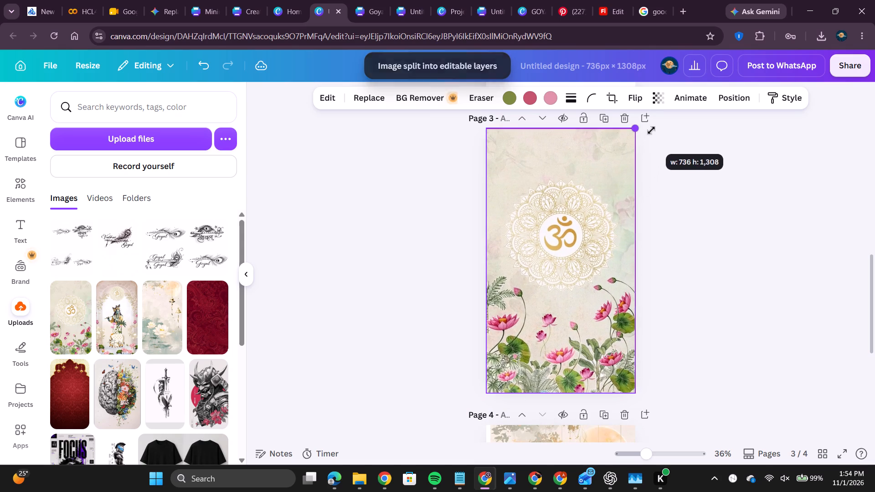
drag(651, 130, 645, 132)
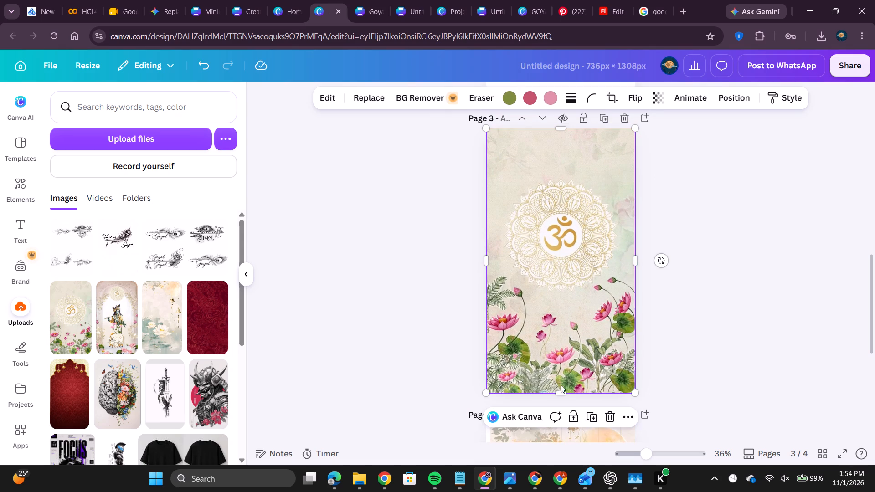
drag(561, 391, 561, 399)
drag(561, 399, 565, 391)
click(486, 261)
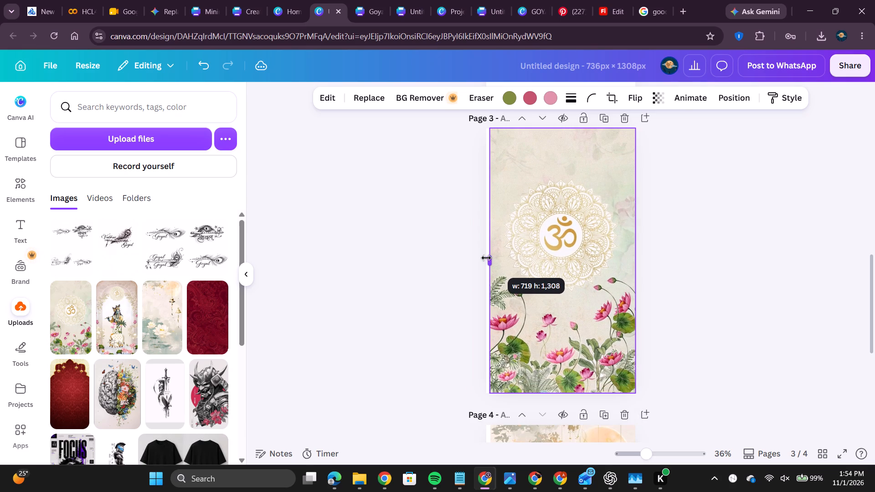
click(573, 232)
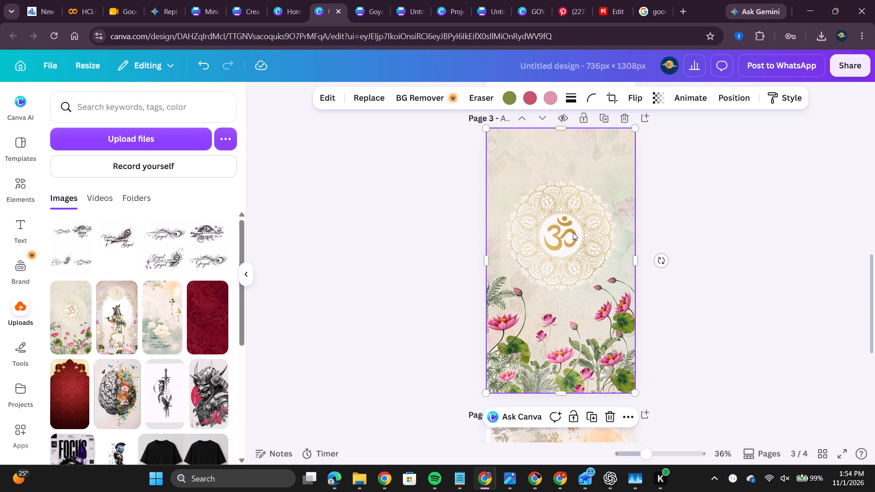
Split the Om image with pink lotuses on page 3 into editable layers with Magic Layers.
click(606, 255)
click(323, 97)
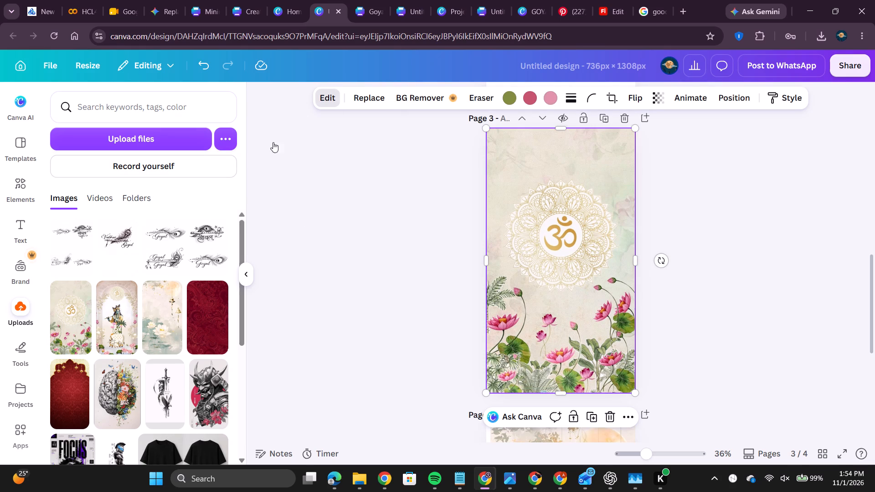
click(119, 192)
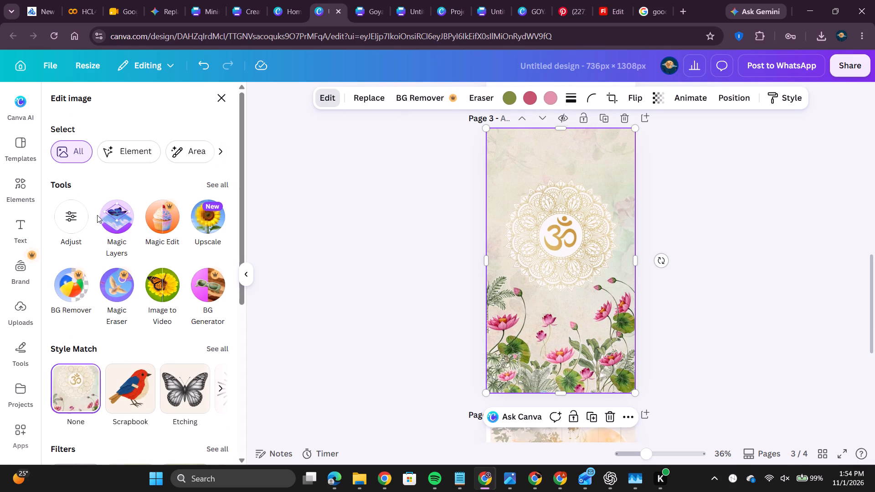
click(109, 216)
Move the Krishna arch image to the top-right corner of page 2 and enlarge it to fill the whole page.
scroll(556, 223, up, 4)
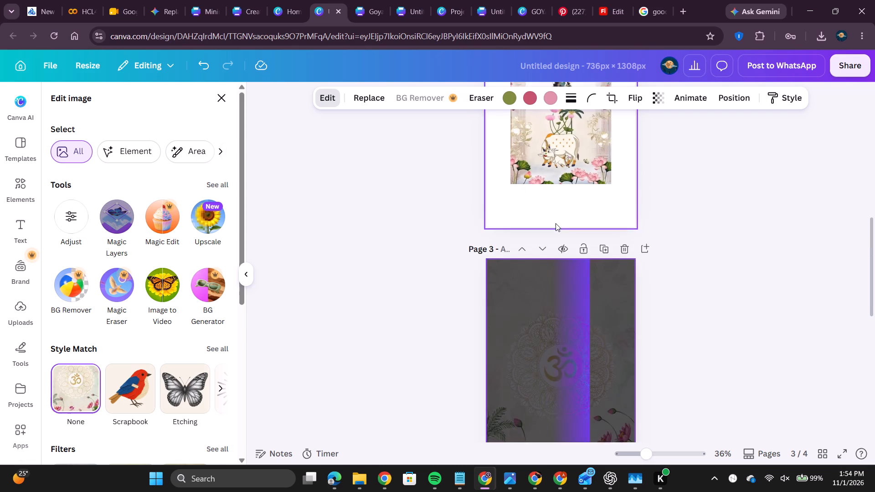
scroll(556, 223, up, 1)
drag(556, 224, 590, 164)
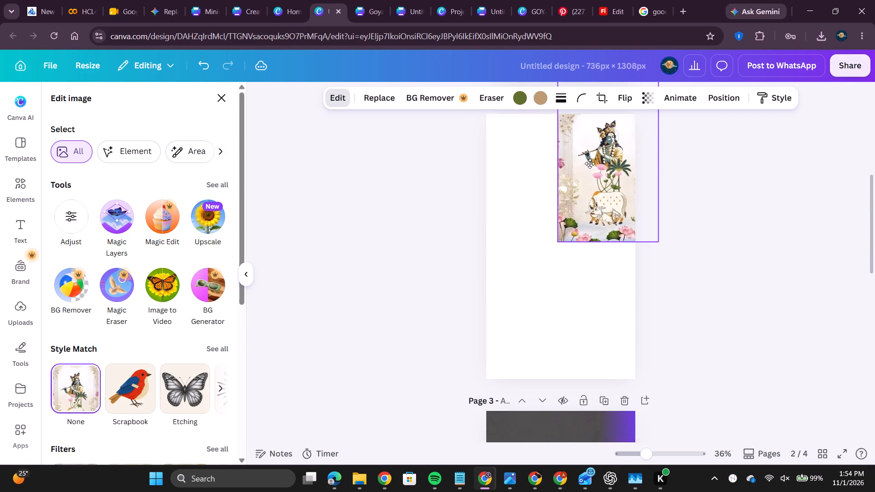
drag(590, 164, 576, 184)
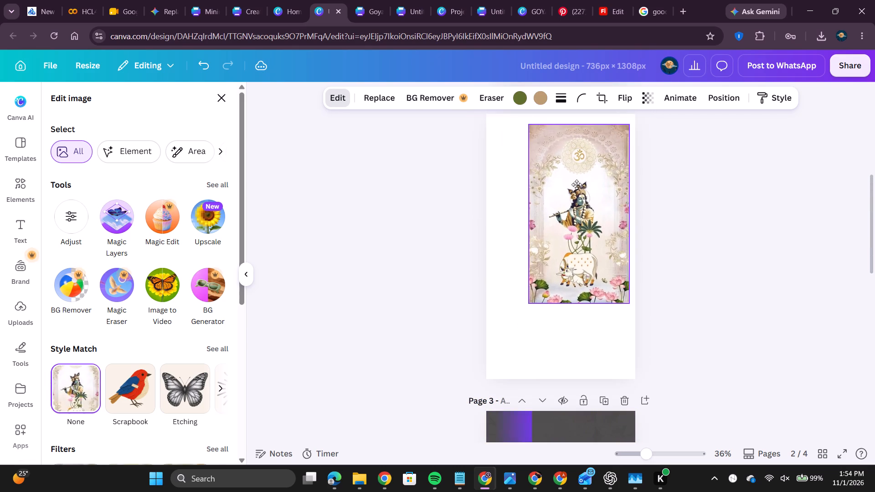
drag(576, 184, 582, 179)
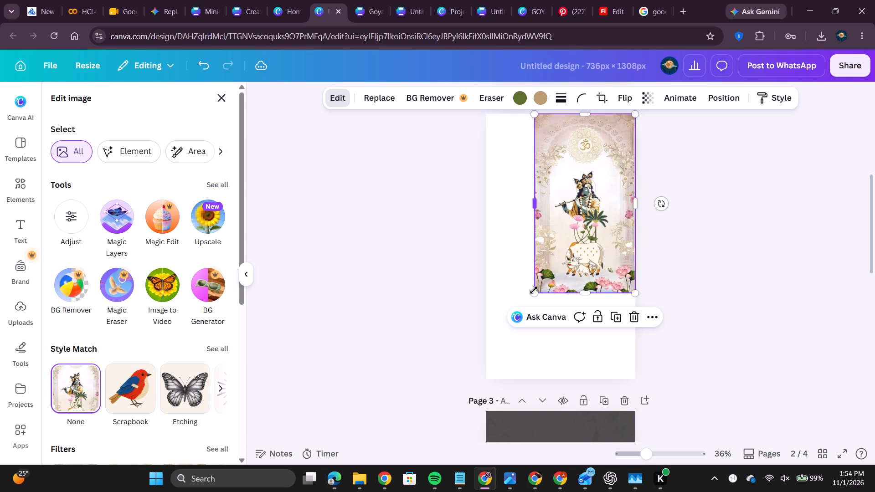
drag(534, 290, 474, 363)
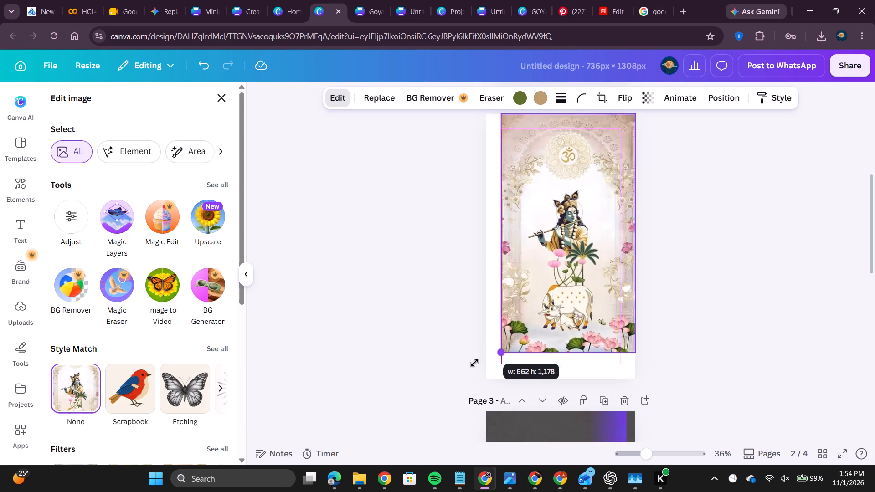
drag(474, 363, 484, 362)
click(517, 349)
drag(479, 390, 489, 379)
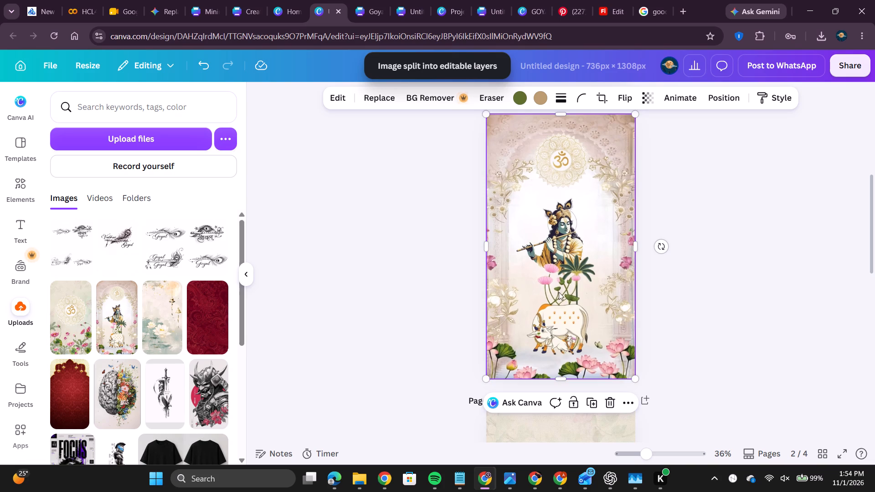
click(560, 289)
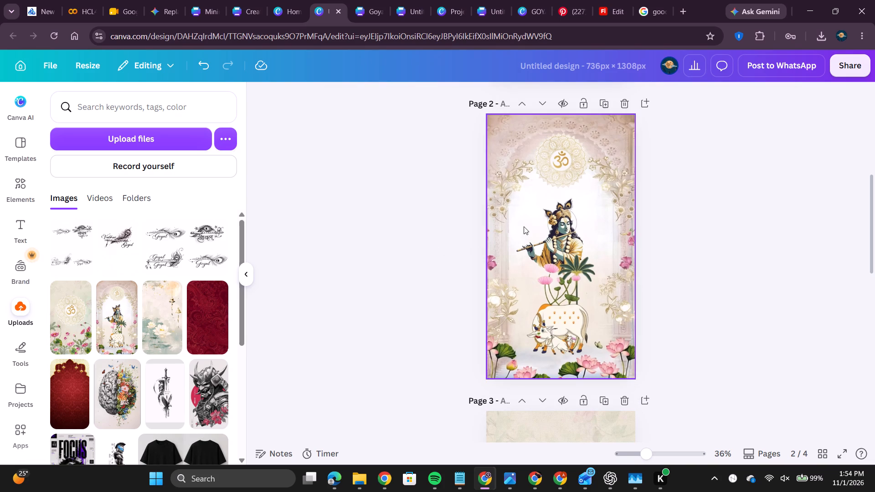
Split the Krishna arch image on page 2 into editable layers with Magic Layers.
click(524, 226)
click(338, 102)
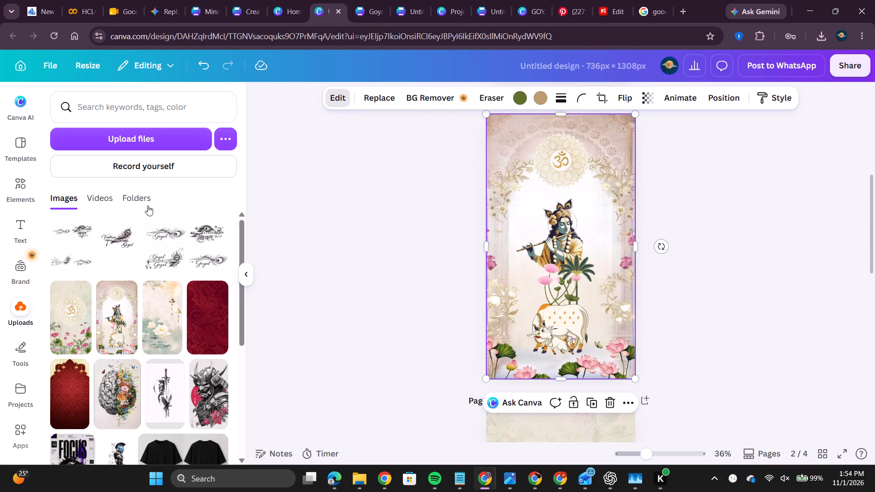
click(127, 203)
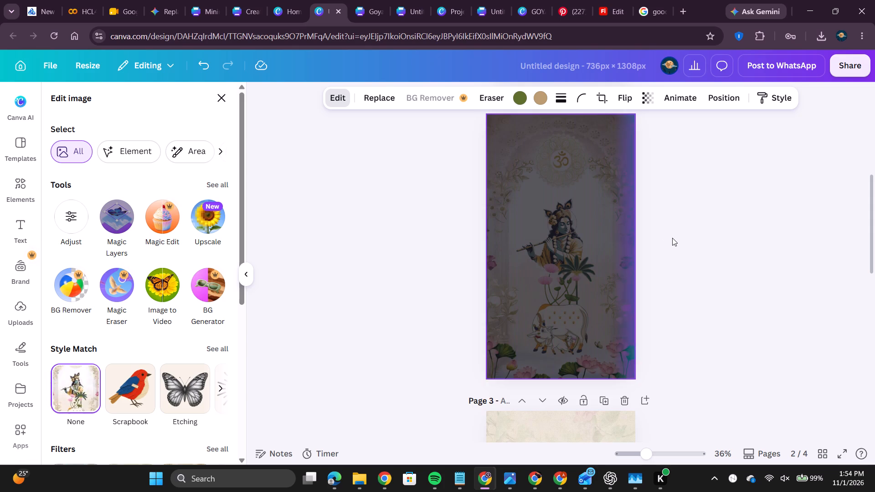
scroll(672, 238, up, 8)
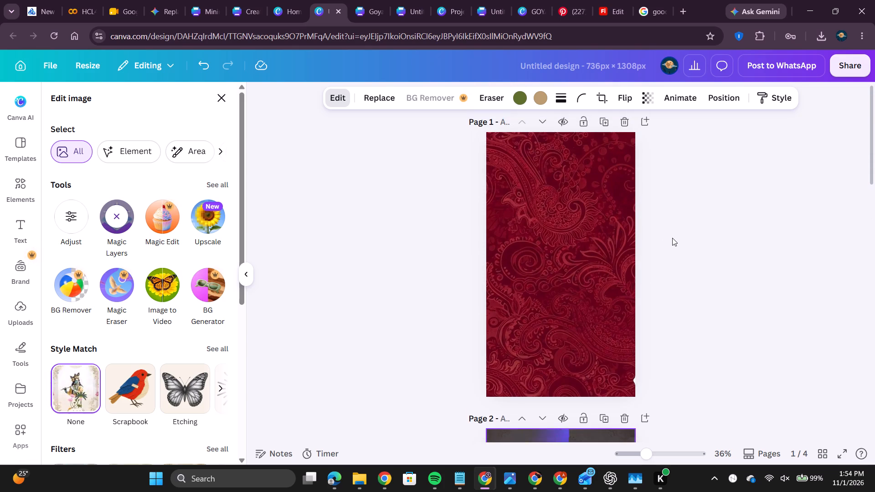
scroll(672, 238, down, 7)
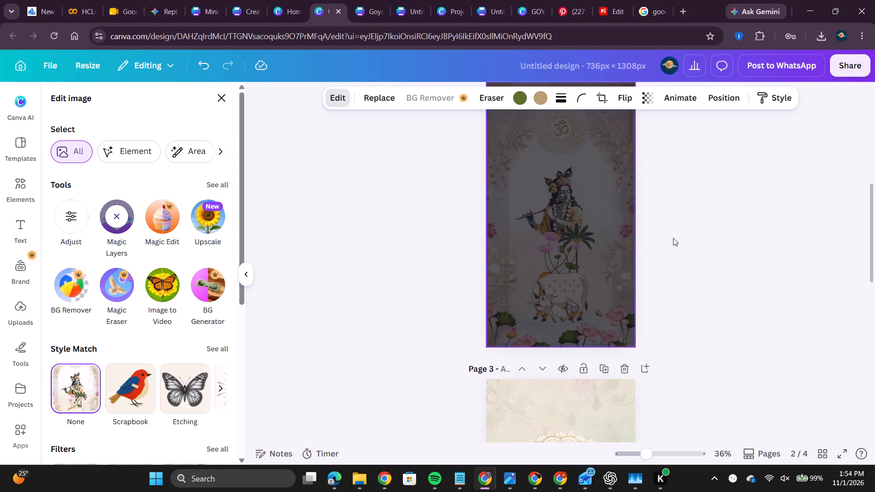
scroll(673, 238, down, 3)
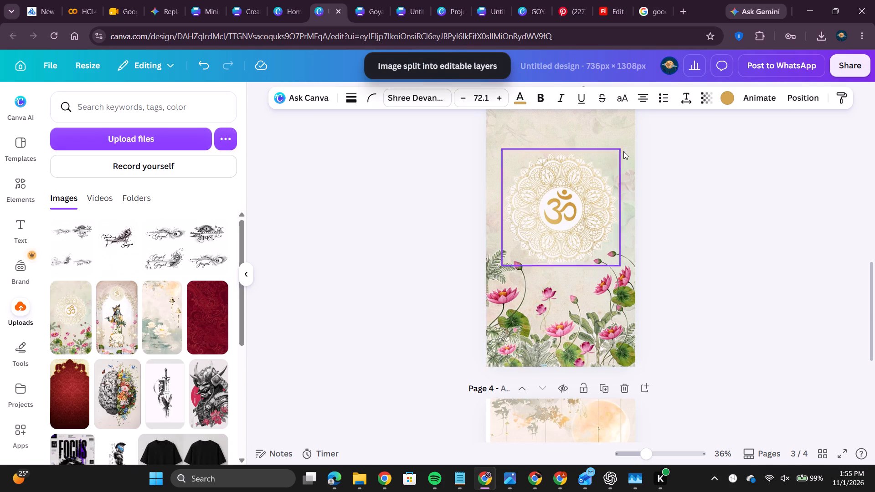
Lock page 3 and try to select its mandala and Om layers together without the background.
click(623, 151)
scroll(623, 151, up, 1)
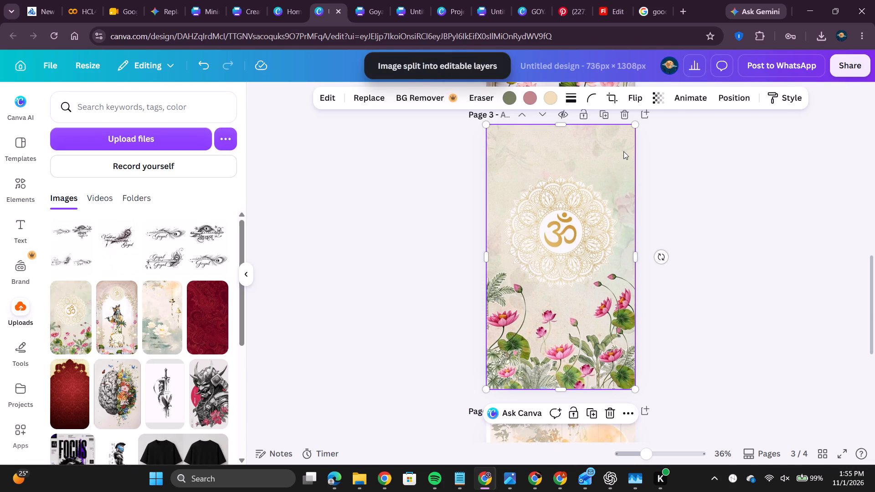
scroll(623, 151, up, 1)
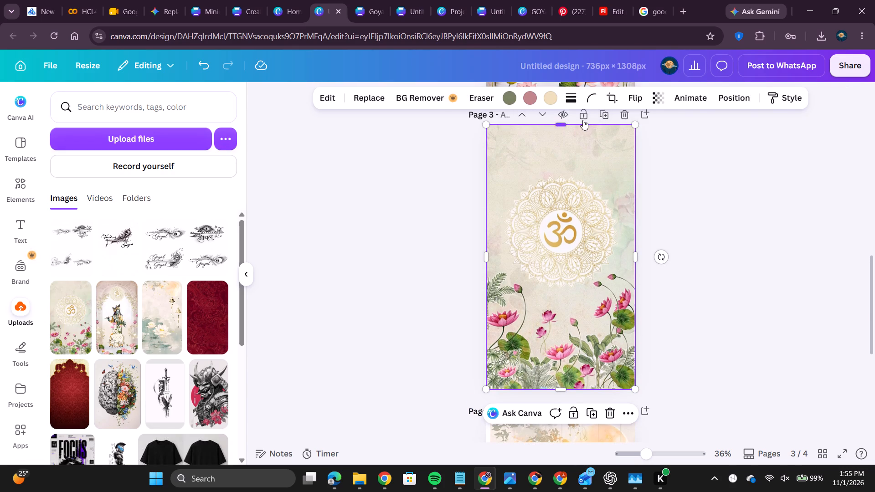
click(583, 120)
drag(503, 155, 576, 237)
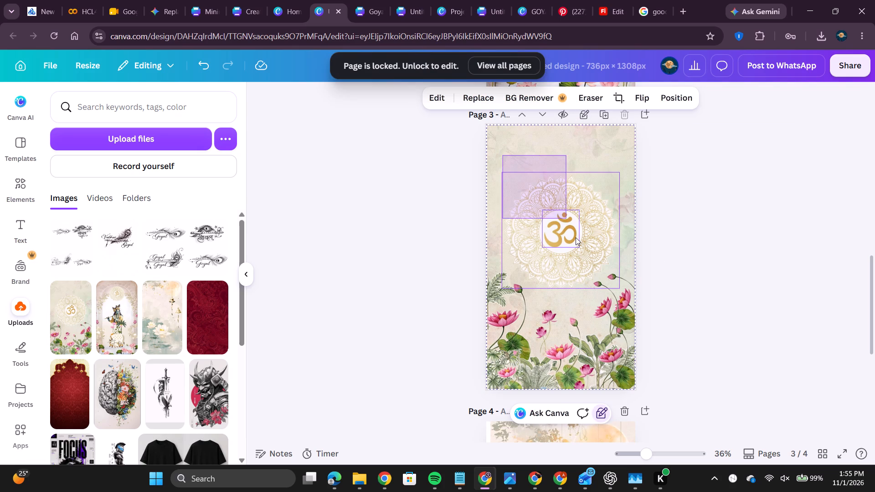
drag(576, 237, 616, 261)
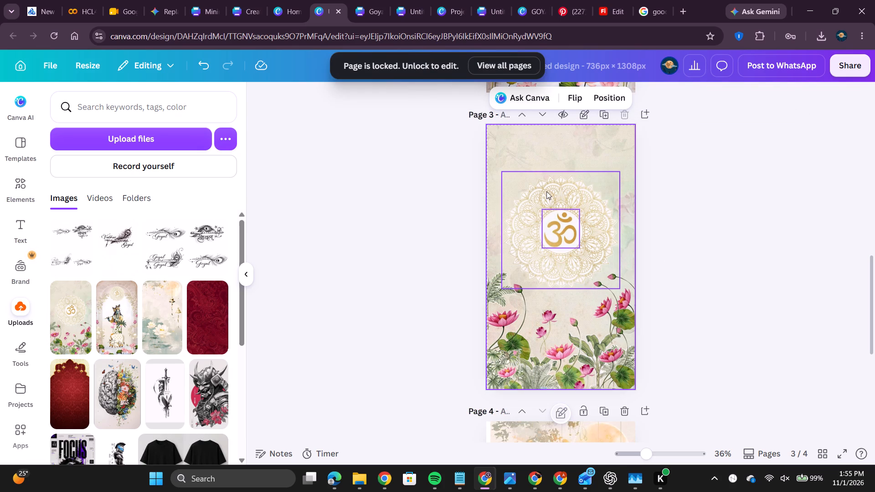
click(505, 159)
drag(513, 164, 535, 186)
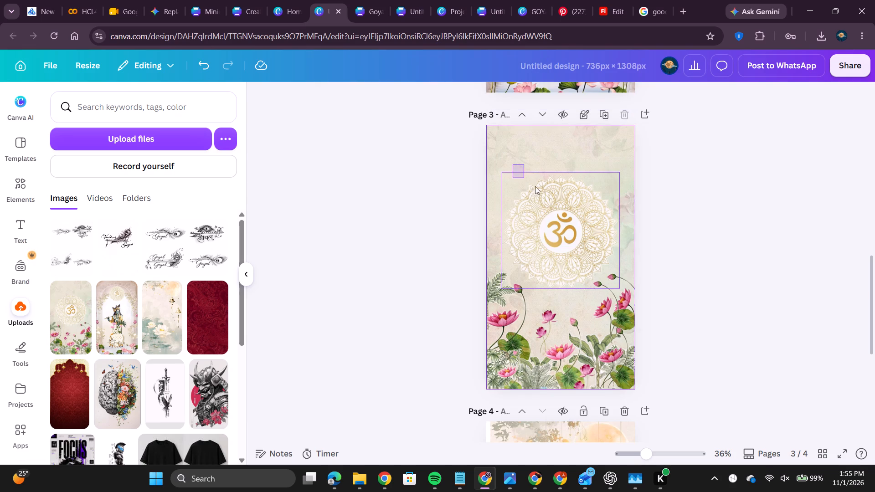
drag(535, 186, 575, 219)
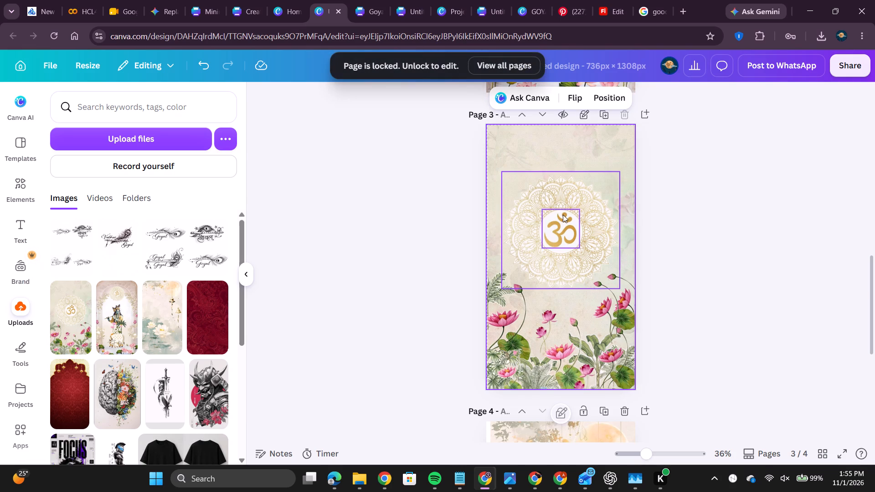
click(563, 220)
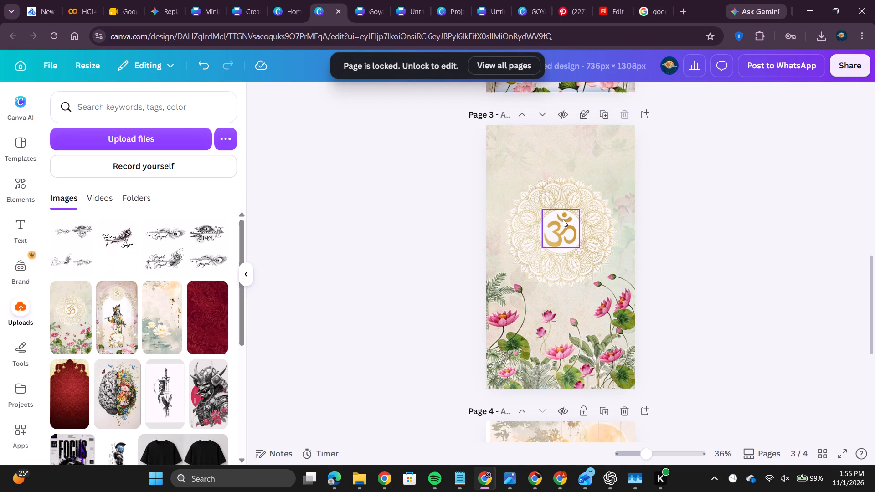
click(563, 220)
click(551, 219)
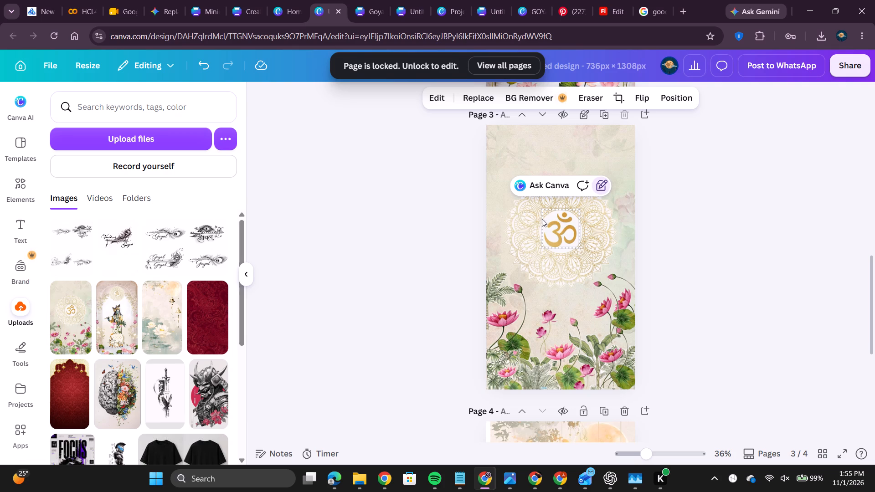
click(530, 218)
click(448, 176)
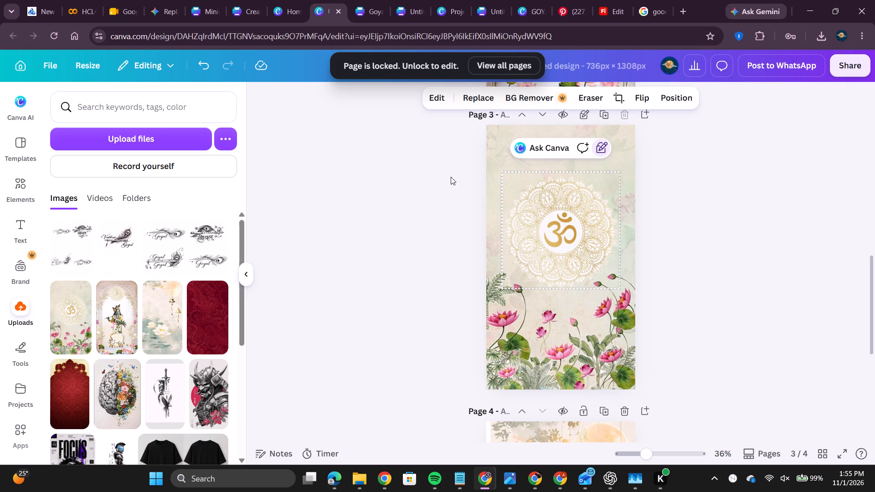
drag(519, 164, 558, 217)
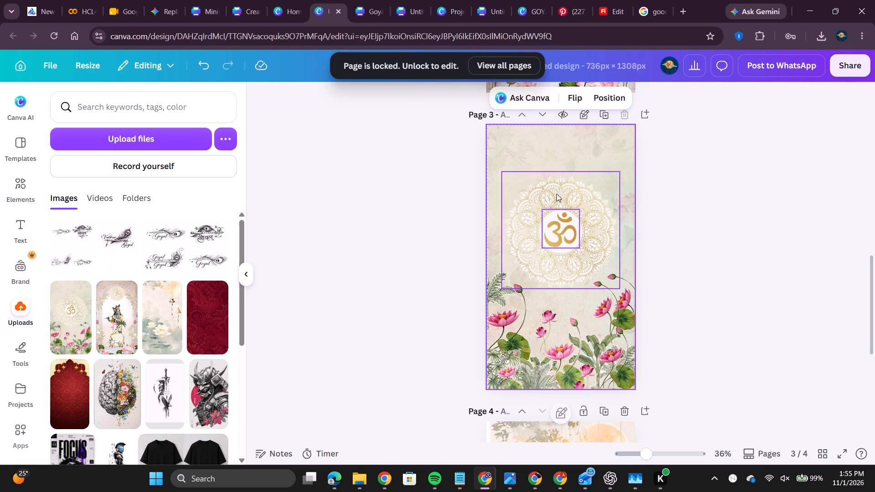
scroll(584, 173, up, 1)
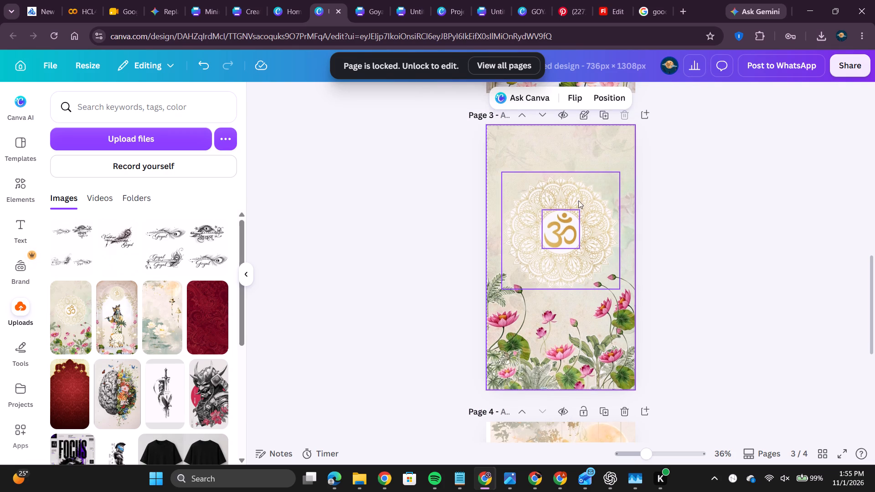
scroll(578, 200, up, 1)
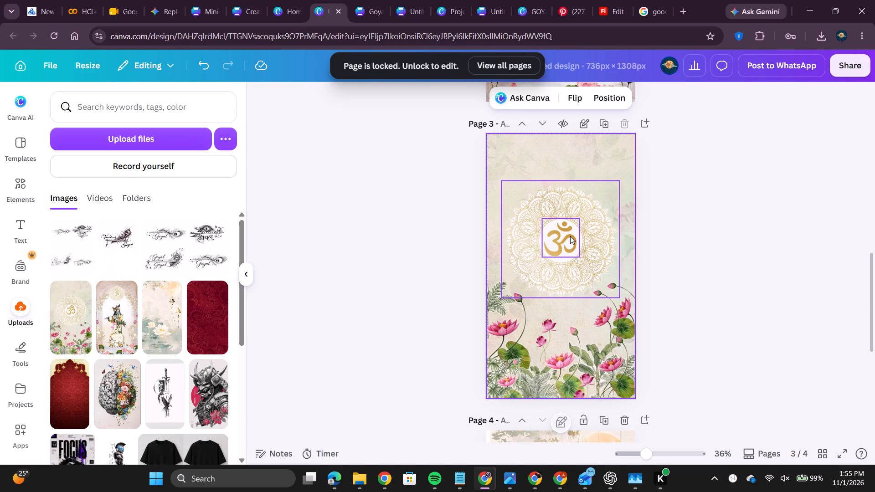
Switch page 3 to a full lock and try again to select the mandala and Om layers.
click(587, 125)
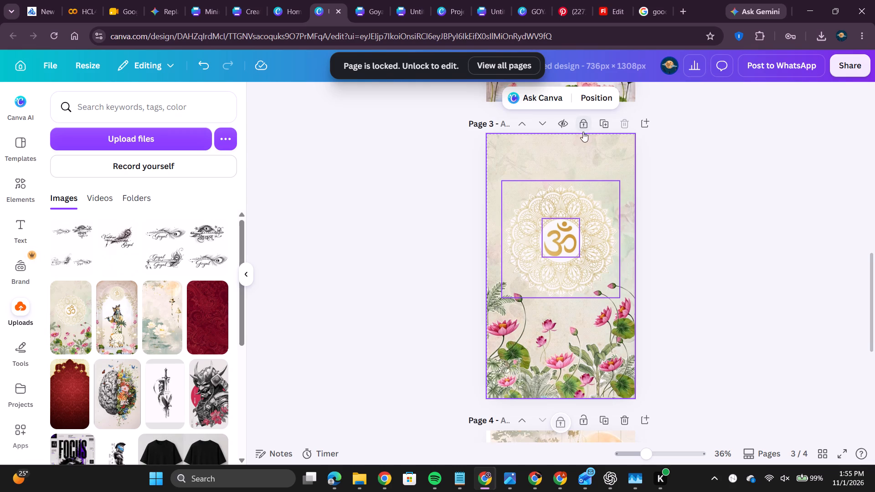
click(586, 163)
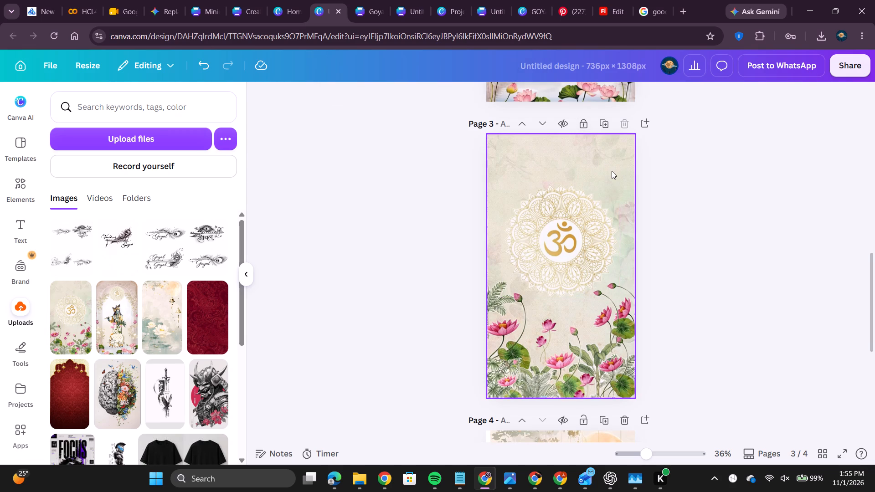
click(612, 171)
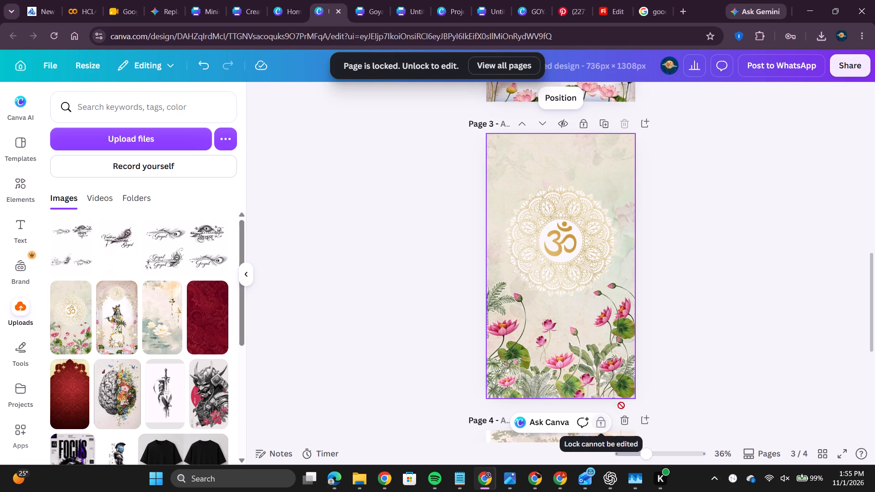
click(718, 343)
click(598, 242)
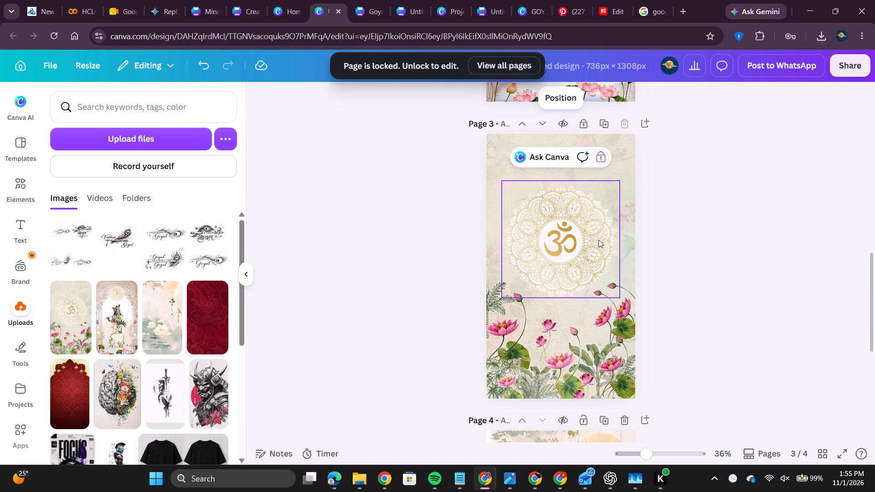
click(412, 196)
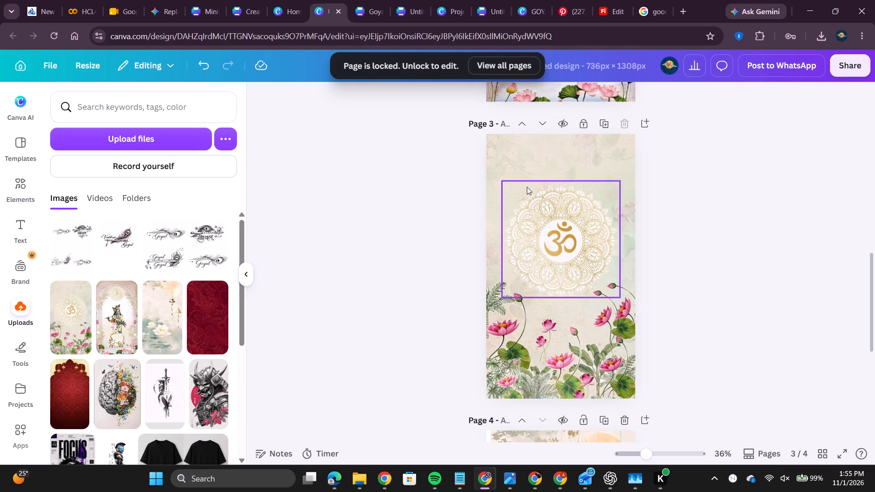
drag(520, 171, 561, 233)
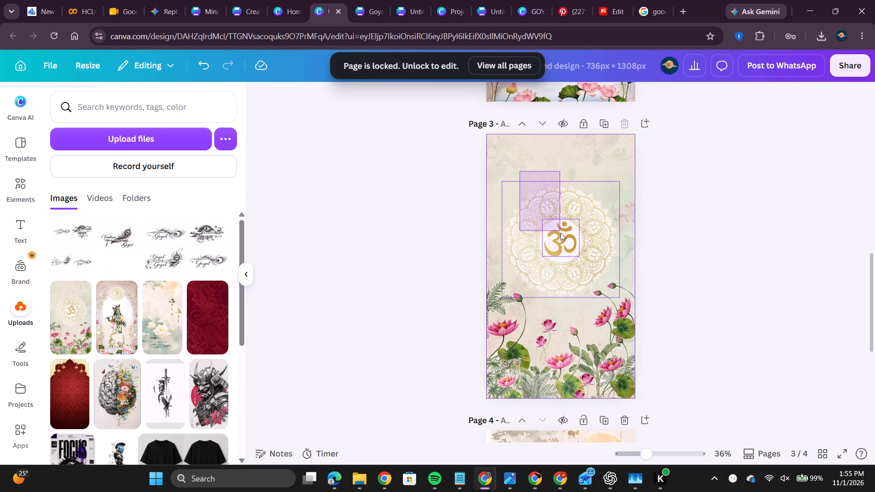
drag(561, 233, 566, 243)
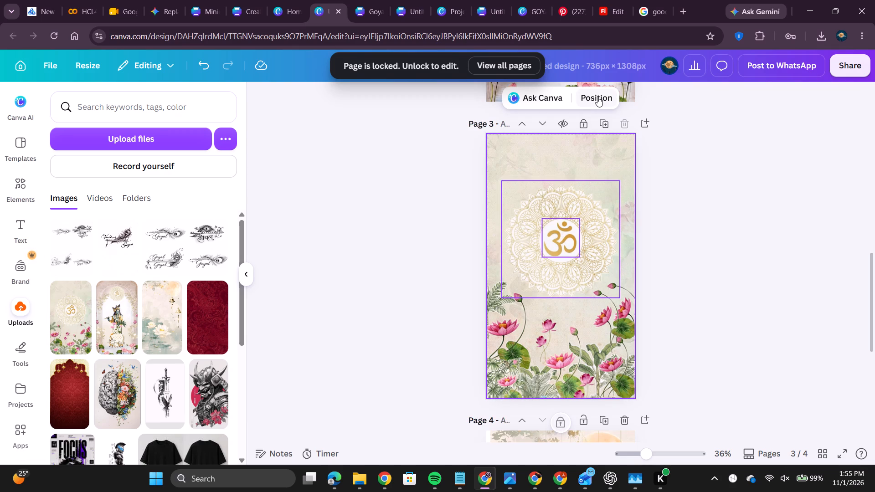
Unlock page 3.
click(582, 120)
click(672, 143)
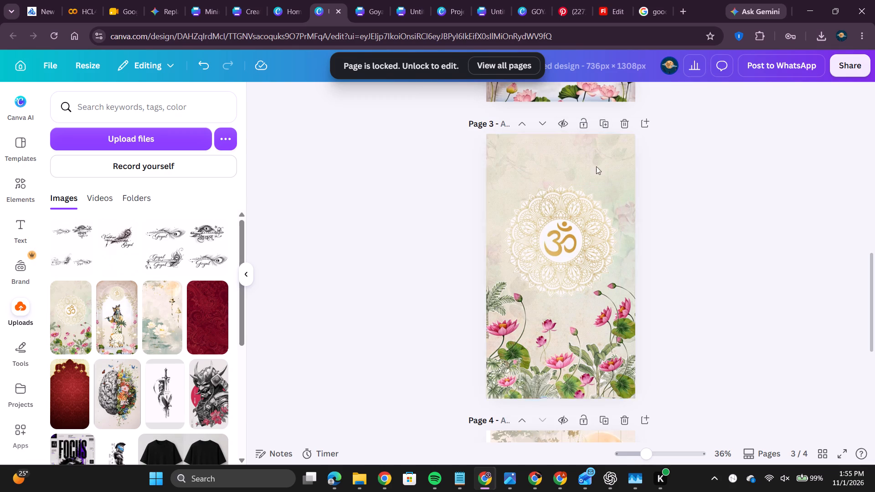
Lock only the lotus background image on page 3 in its full-page position.
click(513, 167)
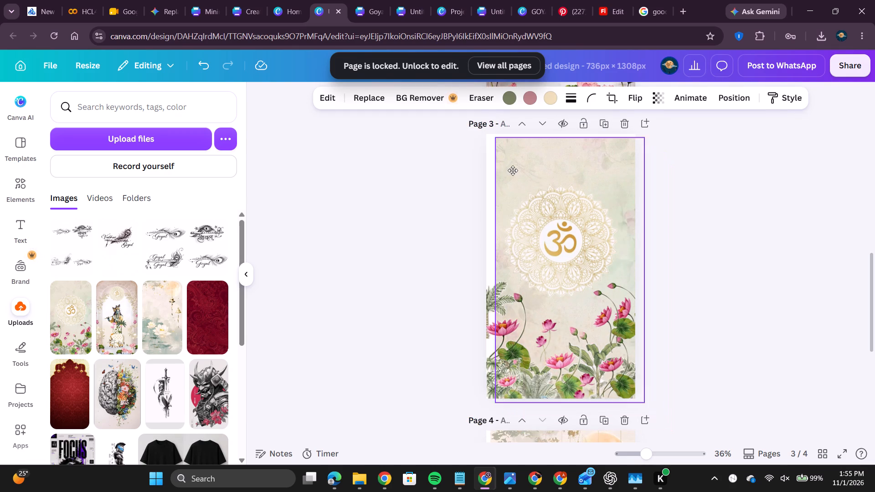
key(ctrl+z)
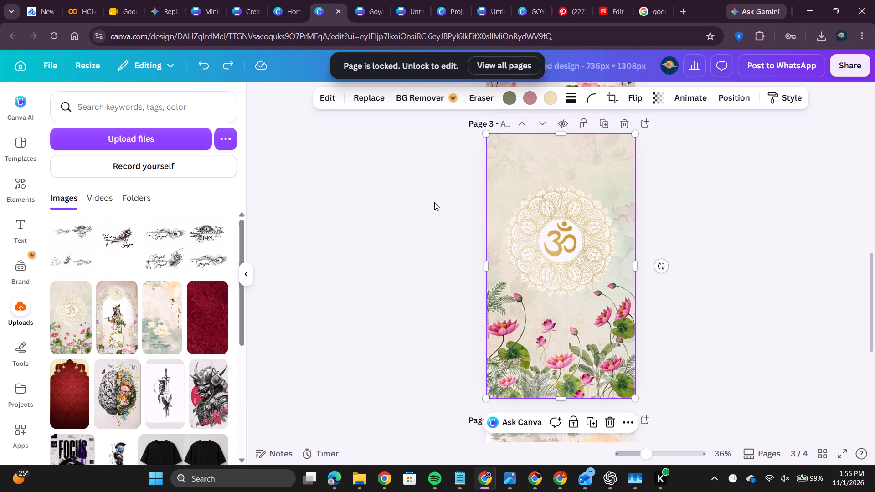
click(434, 202)
click(513, 158)
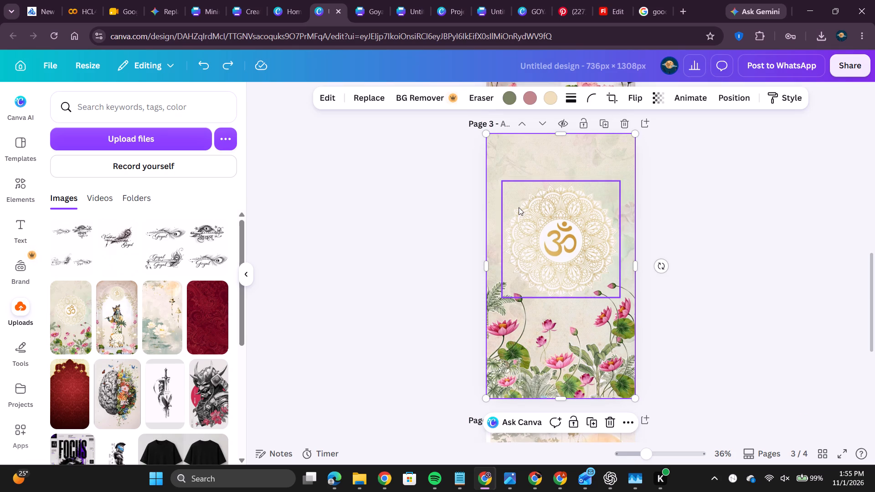
click(575, 423)
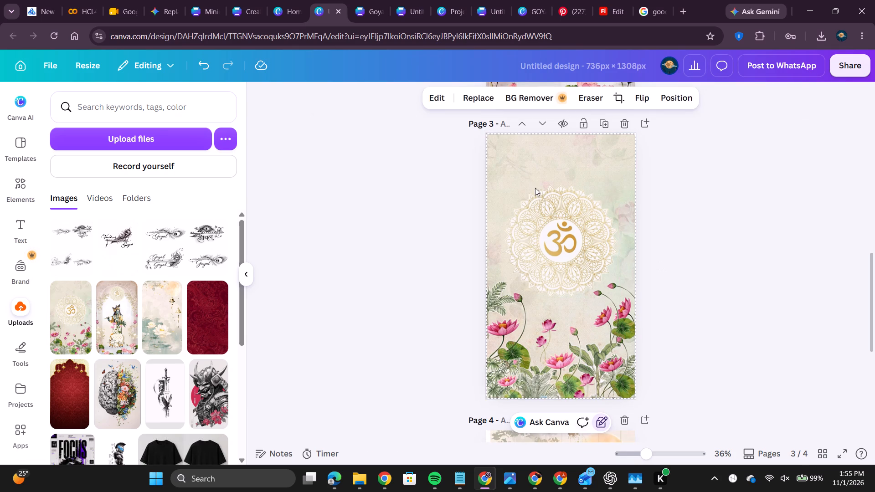
Group the mandala and the golden Om on page 3, keeping both in their original positions.
drag(533, 181, 540, 218)
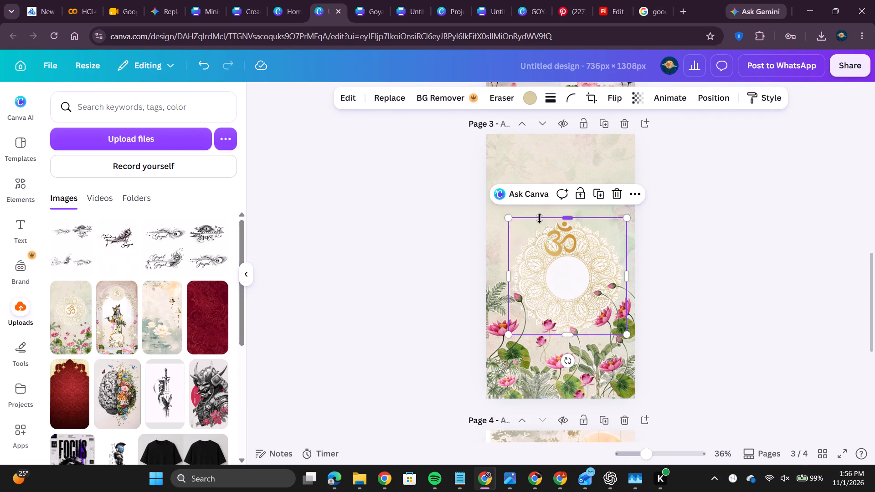
key(ctrl+z)
click(454, 173)
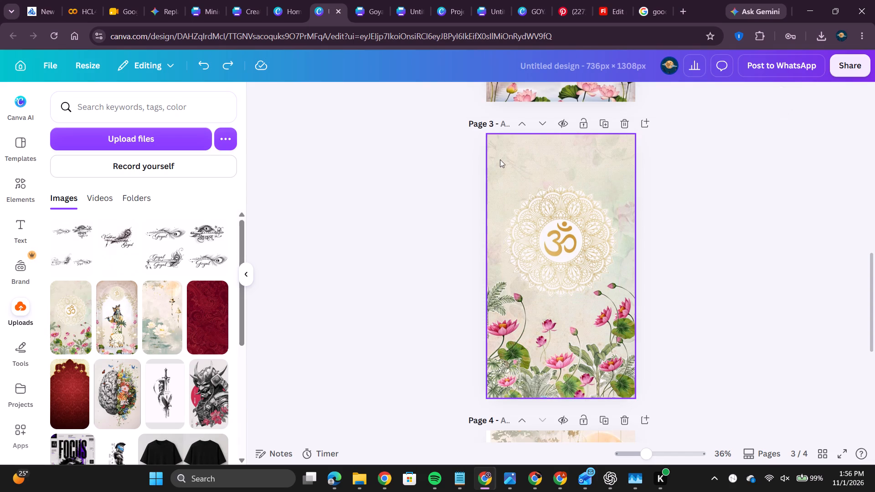
drag(506, 156, 563, 258)
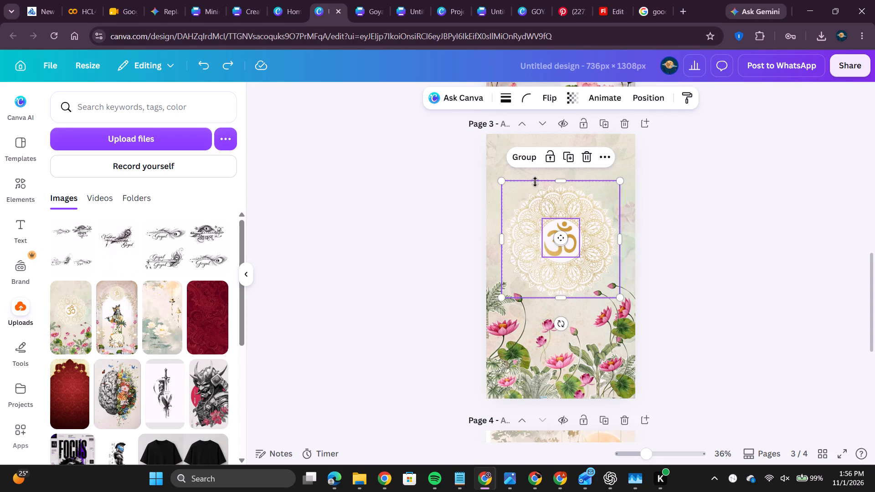
click(527, 156)
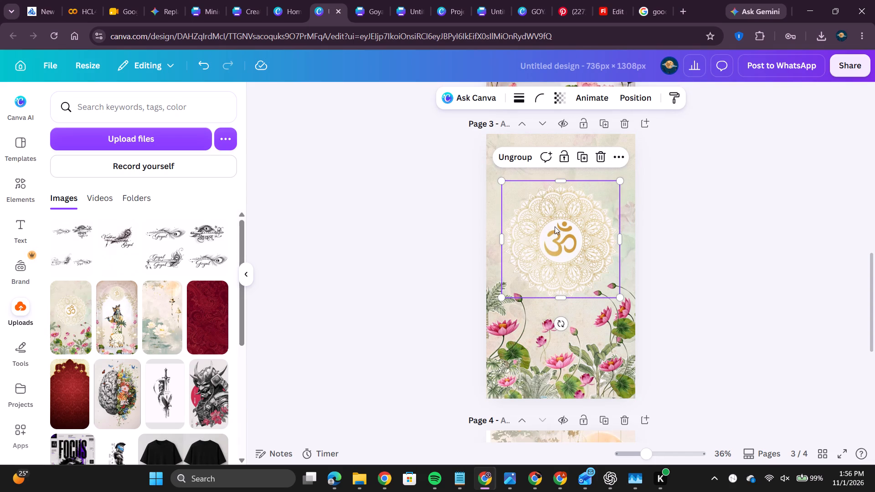
Copy the grouped Om mandala from page 3 and paste it onto the maroon paisley background on page 1.
key(ctrl+c)
scroll(653, 230, up, 2)
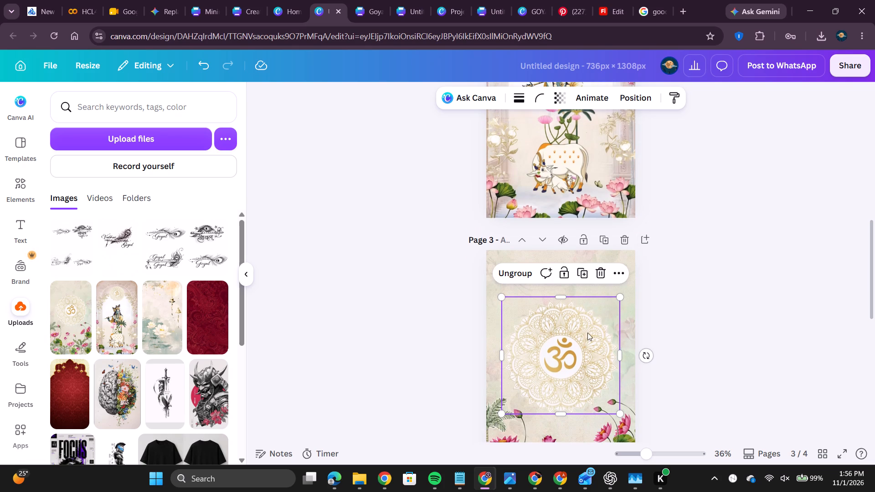
click(617, 272)
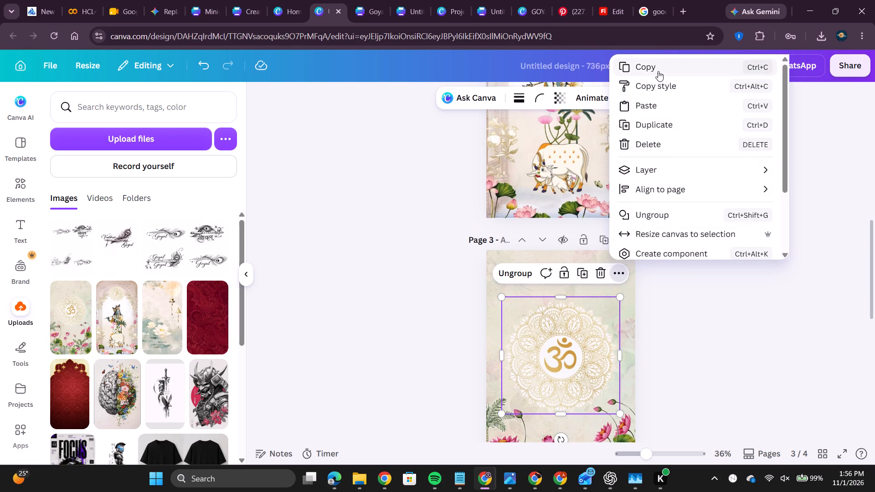
click(658, 71)
scroll(596, 213, up, 3)
scroll(586, 278, up, 4)
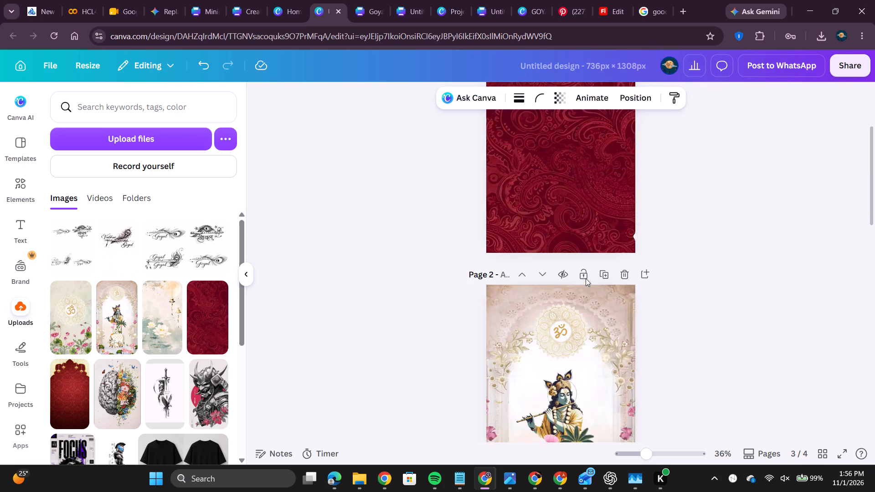
click(581, 220)
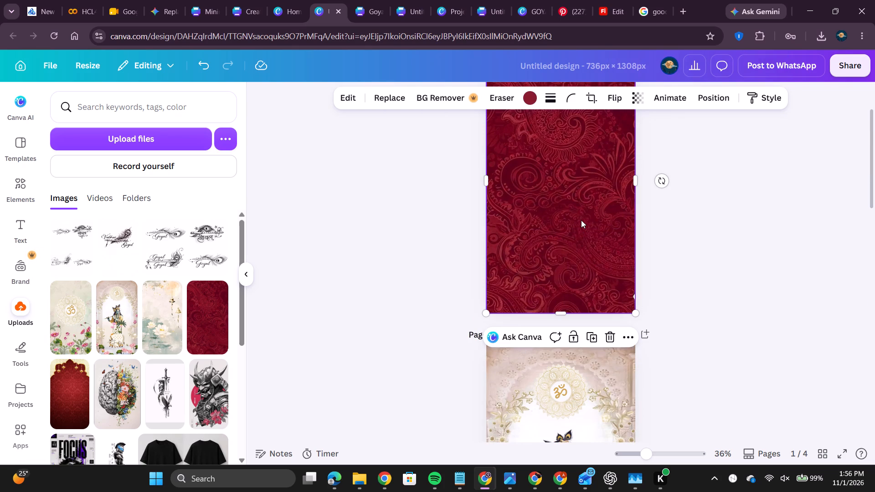
key(ctrl+v)
scroll(581, 220, up, 1)
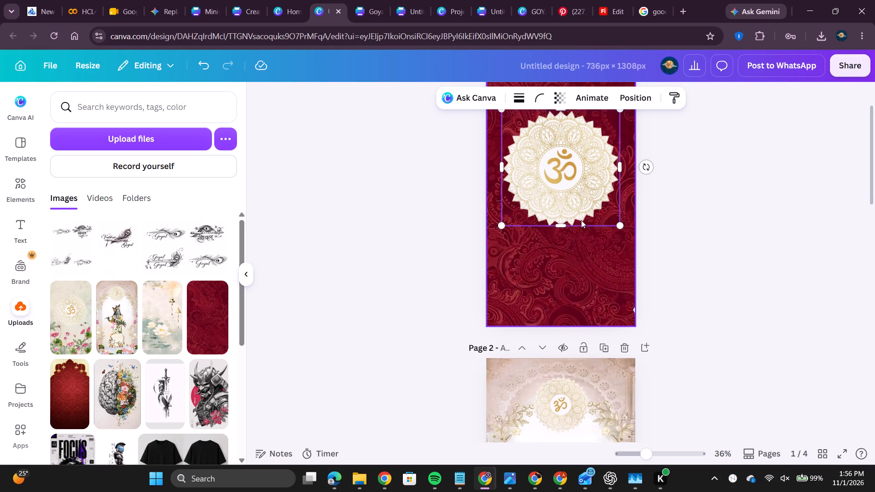
scroll(581, 220, up, 1)
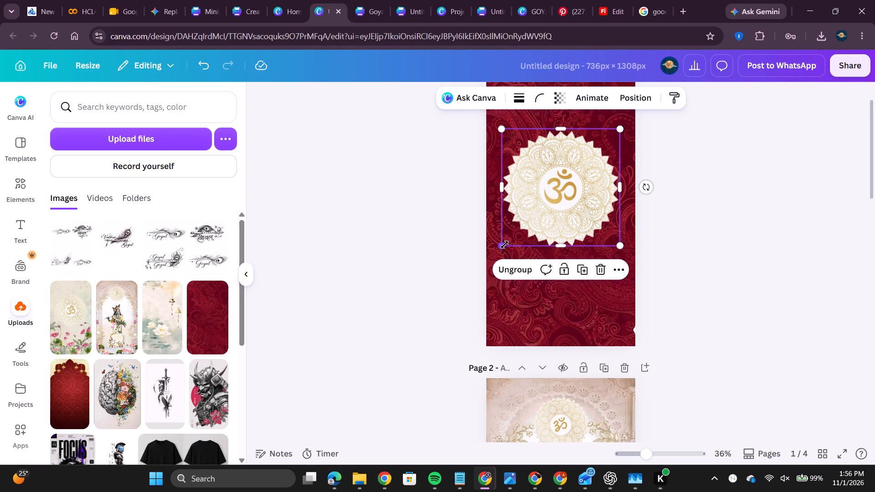
Shrink the grouped Om mandala on page 1 to under half the page width and centre it horizontally near the top.
drag(504, 245, 552, 192)
drag(581, 173, 565, 170)
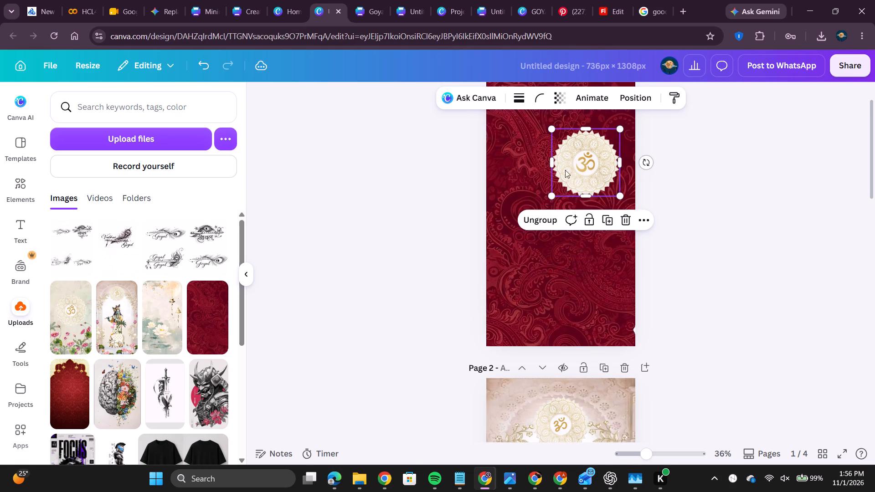
drag(565, 170, 554, 151)
scroll(674, 221, up, 1)
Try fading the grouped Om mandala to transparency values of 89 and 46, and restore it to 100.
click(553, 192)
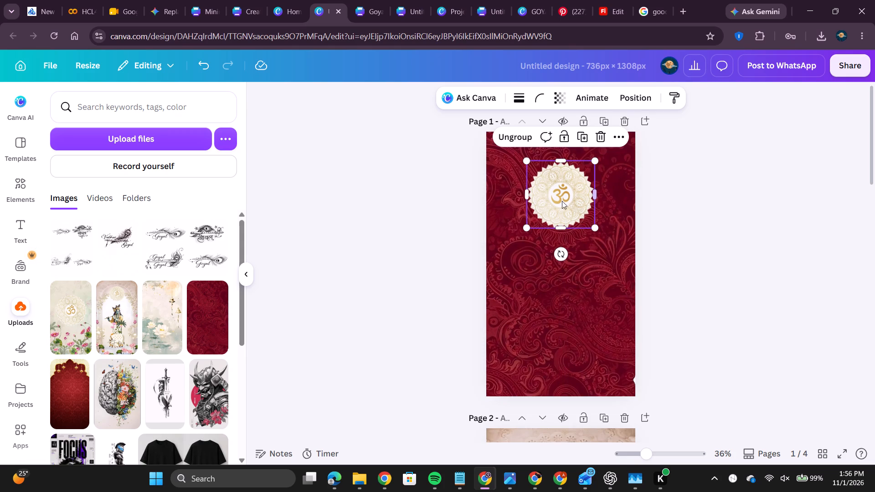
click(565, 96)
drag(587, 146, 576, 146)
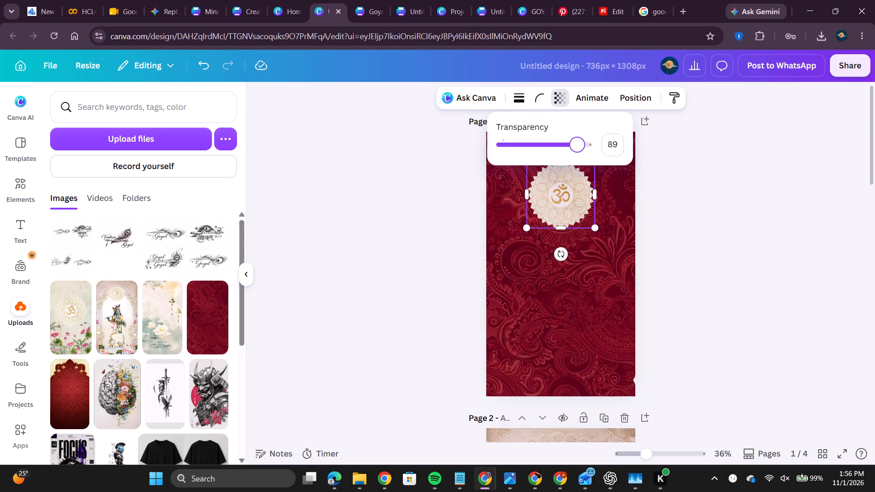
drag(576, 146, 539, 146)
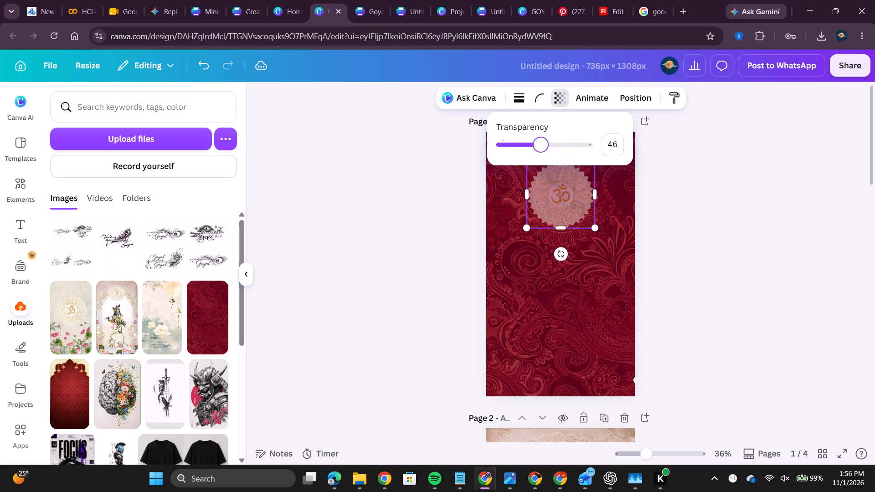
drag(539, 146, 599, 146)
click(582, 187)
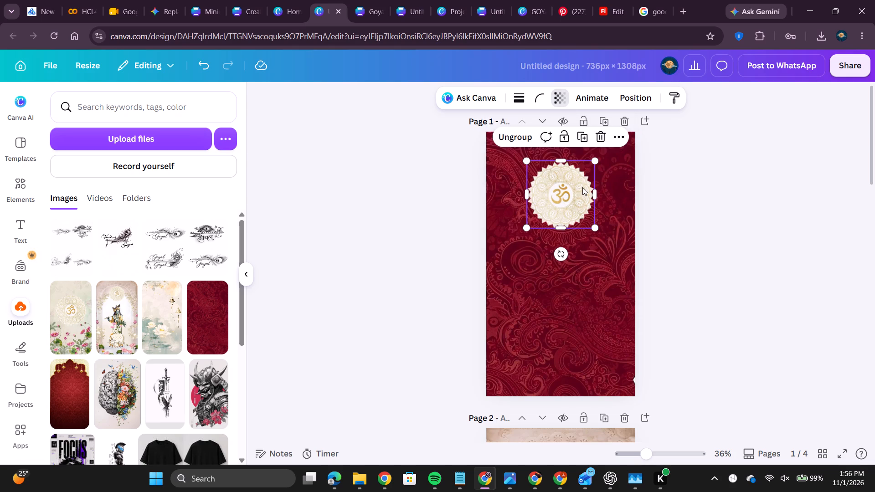
Ungroup the Om mandala on page 1 so the mandala and the golden Om are separate elements.
click(532, 137)
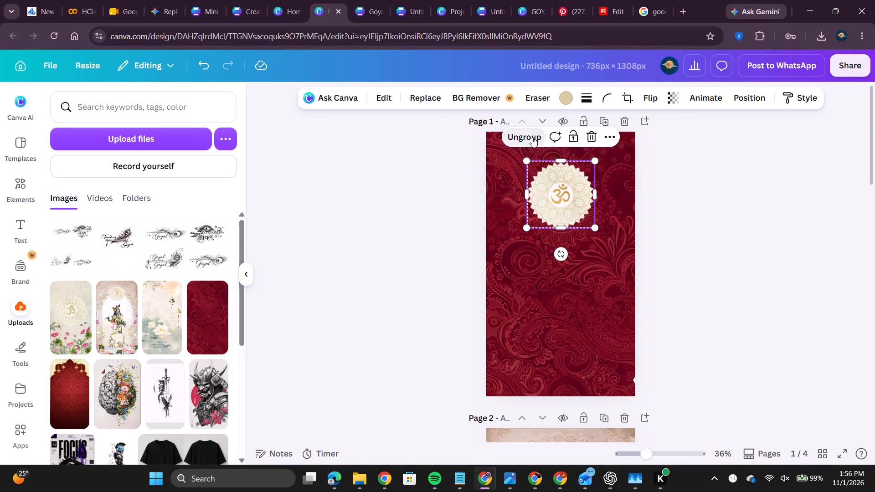
click(556, 168)
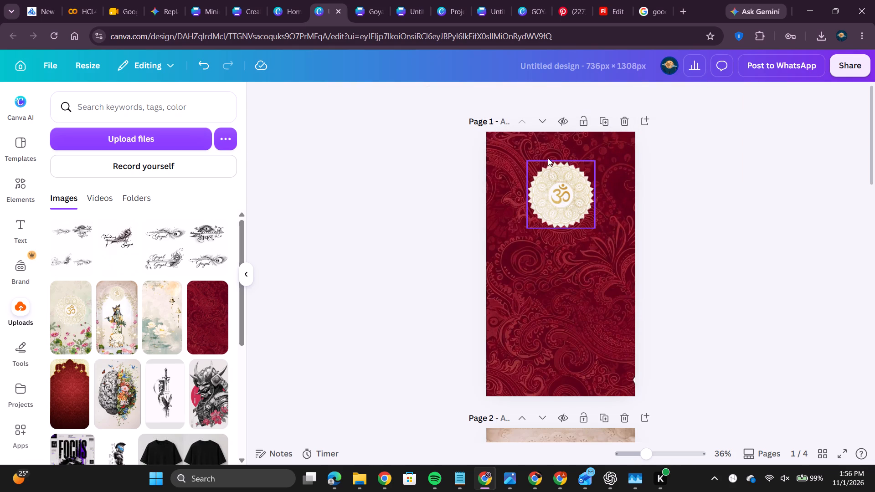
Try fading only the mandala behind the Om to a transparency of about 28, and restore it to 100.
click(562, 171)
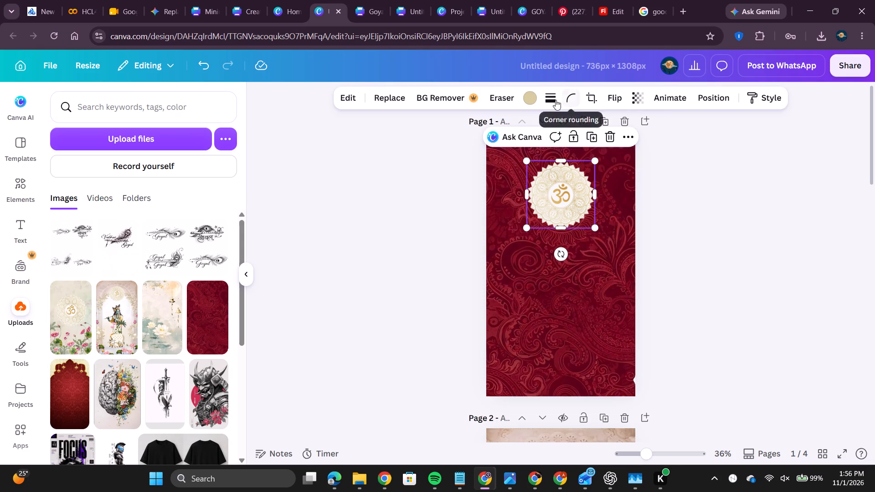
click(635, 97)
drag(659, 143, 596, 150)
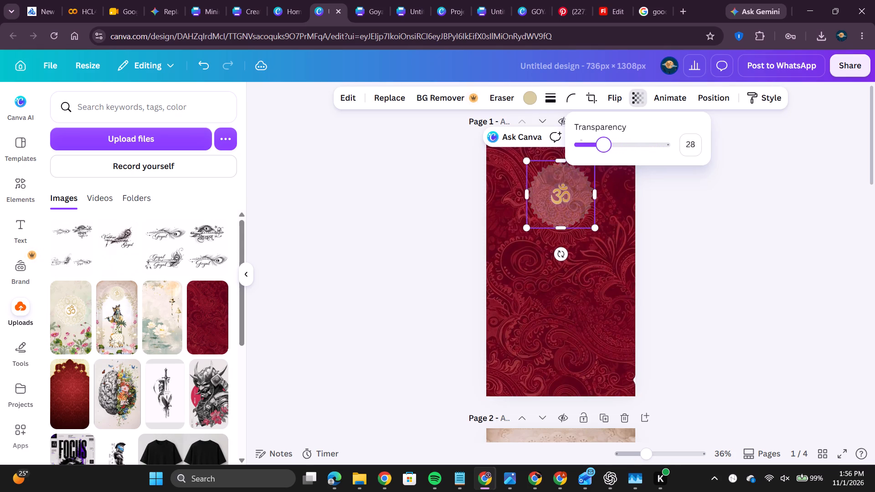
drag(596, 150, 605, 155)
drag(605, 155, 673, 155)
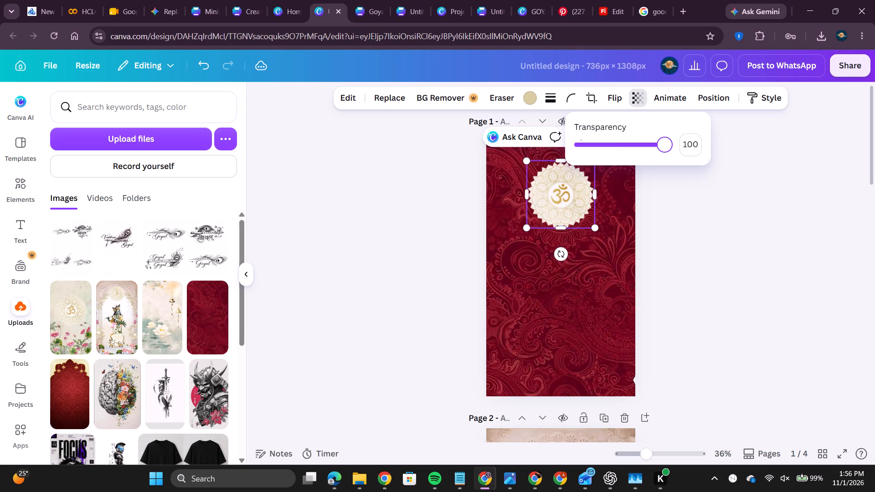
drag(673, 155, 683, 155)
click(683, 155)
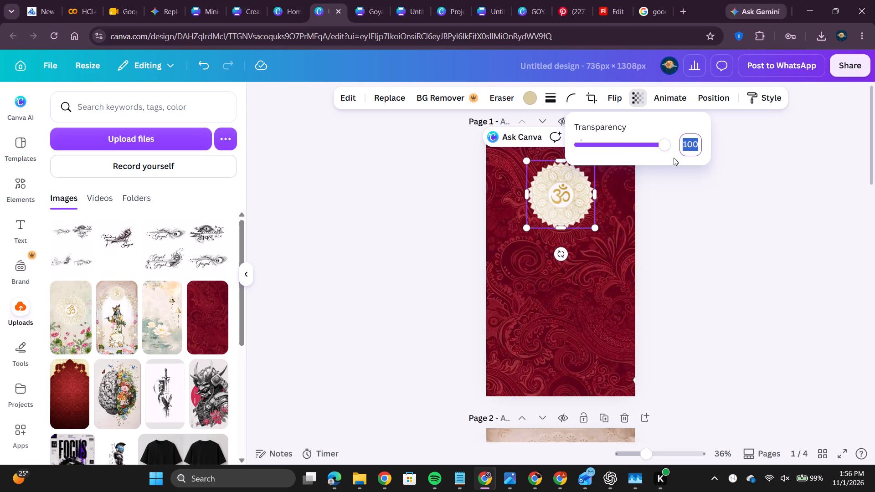
Slightly fade the maroon paisley background on page 1 by lowering its transparency value a little below 100.
click(589, 300)
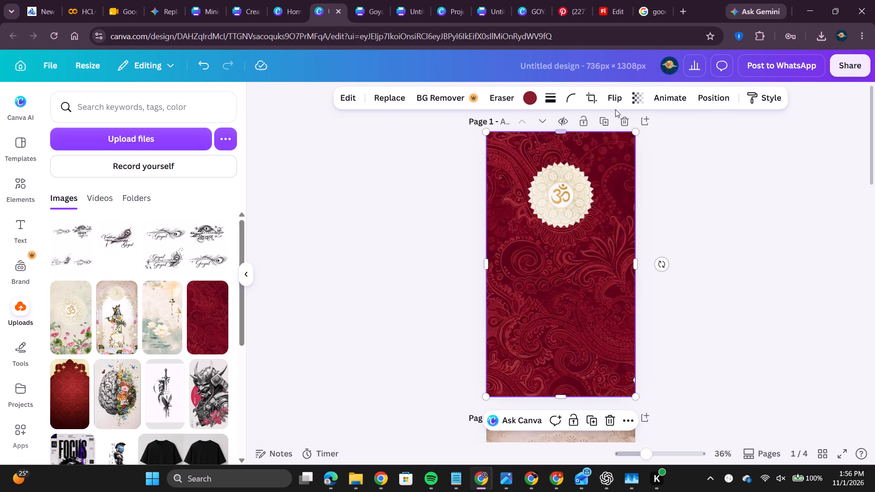
click(639, 92)
drag(670, 141, 663, 145)
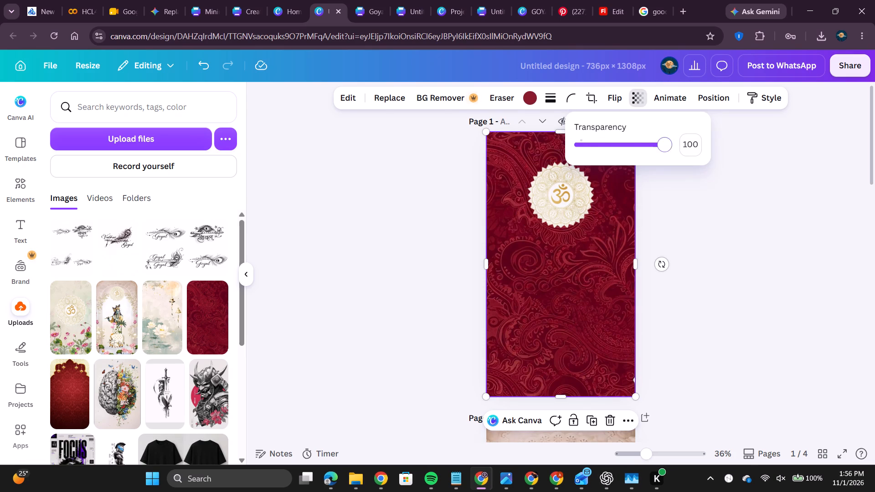
drag(663, 145, 656, 145)
click(608, 247)
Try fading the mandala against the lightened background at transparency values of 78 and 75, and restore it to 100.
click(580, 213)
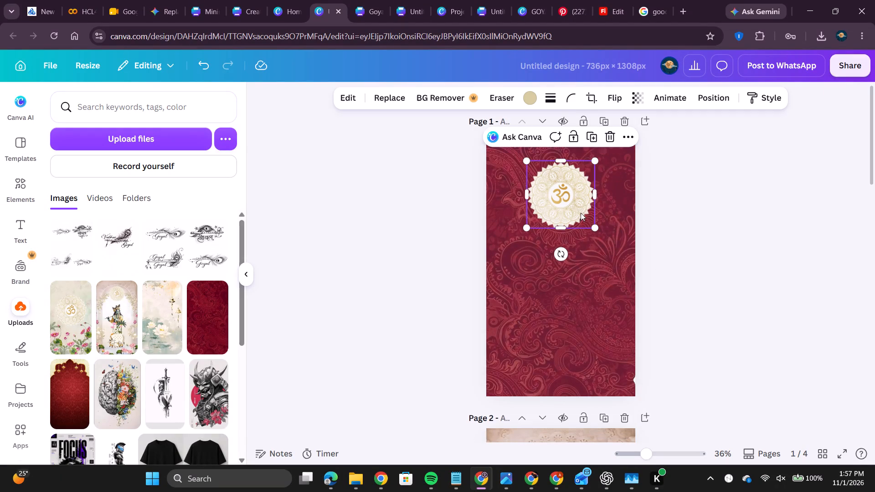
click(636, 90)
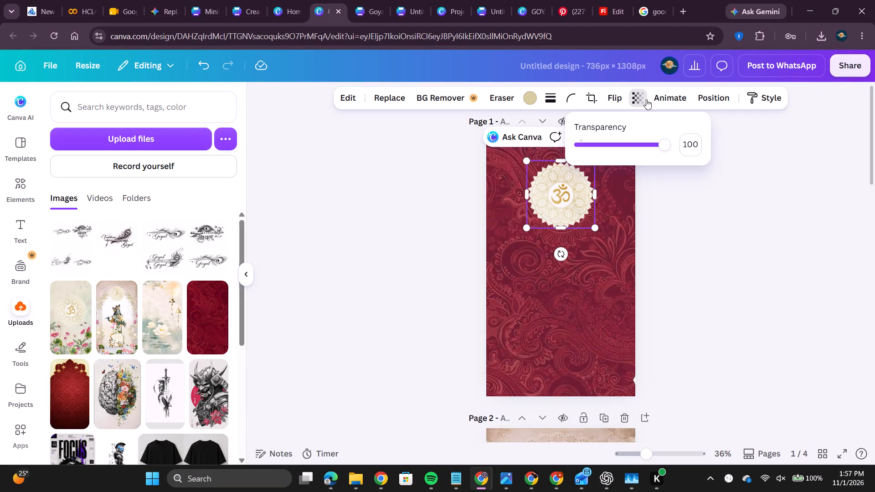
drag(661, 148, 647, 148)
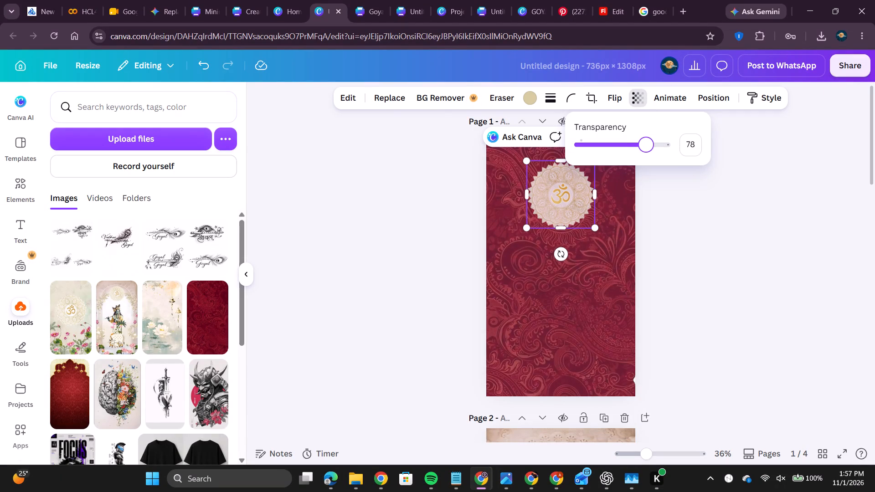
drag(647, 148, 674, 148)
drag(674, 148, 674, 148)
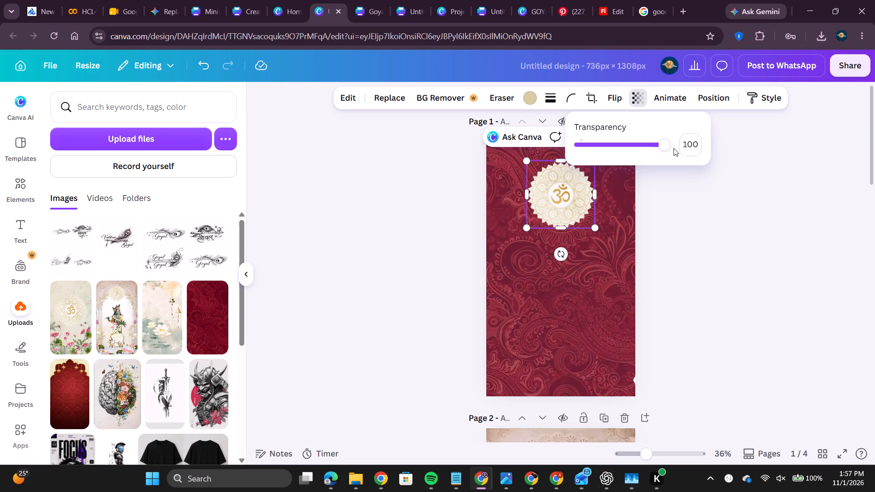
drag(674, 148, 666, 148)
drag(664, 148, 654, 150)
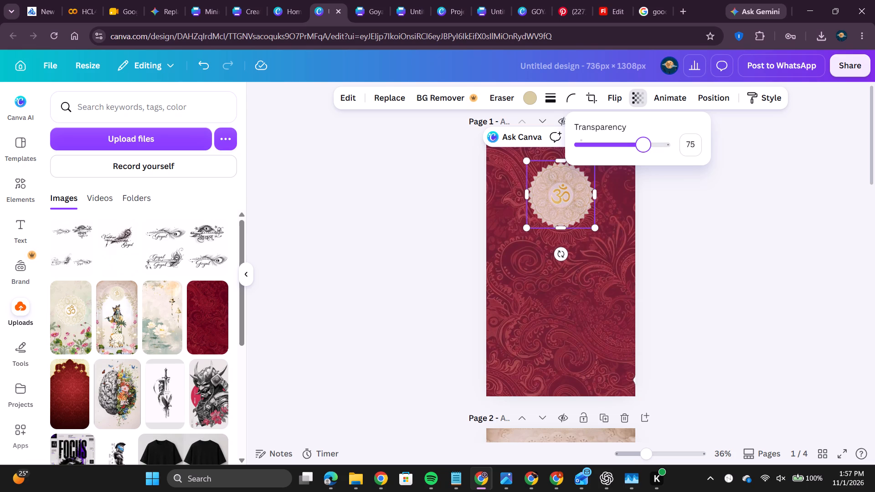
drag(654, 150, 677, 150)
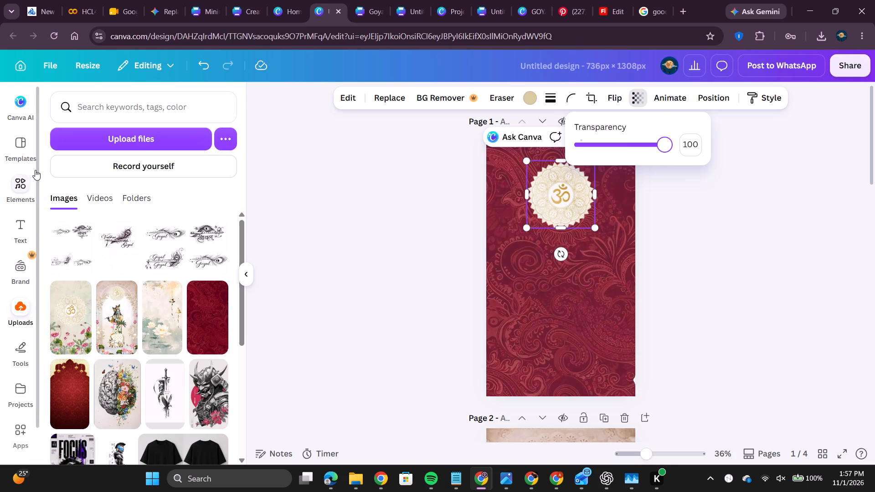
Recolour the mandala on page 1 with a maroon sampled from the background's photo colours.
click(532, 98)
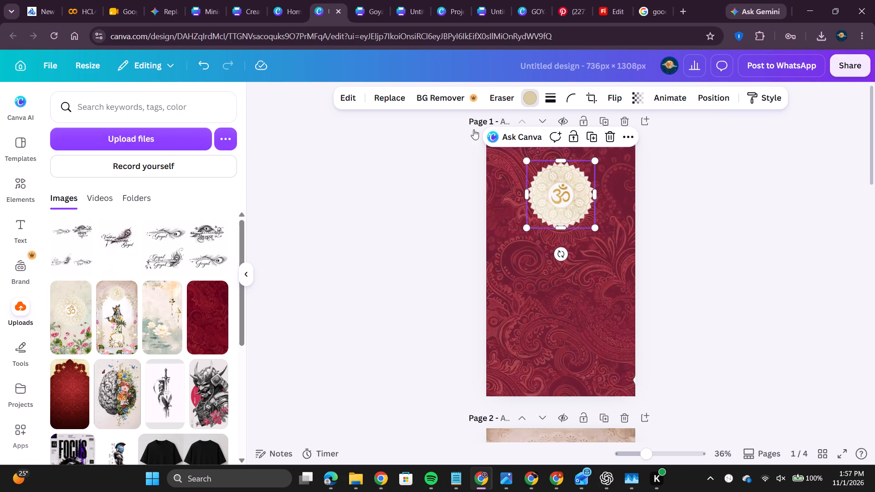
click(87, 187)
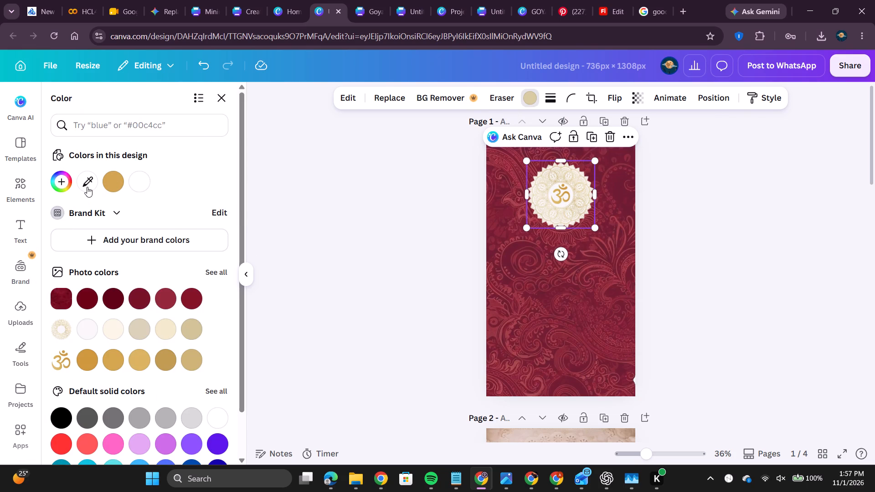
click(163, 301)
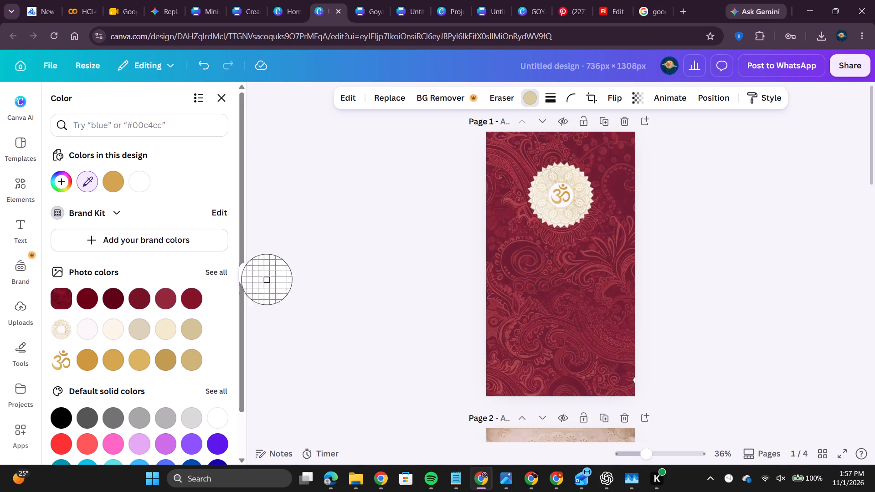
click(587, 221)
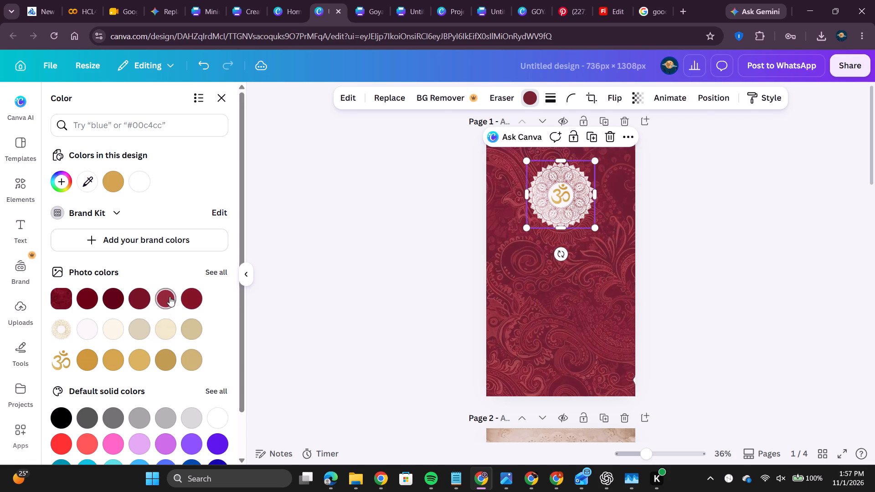
Recolour the mandala with a darker maroon sampled from the paisley background right beside it on page 1.
click(86, 177)
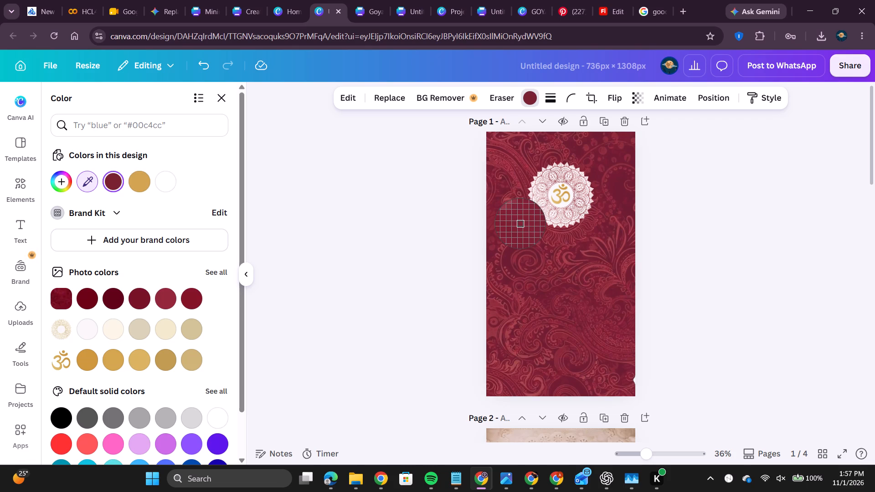
click(618, 197)
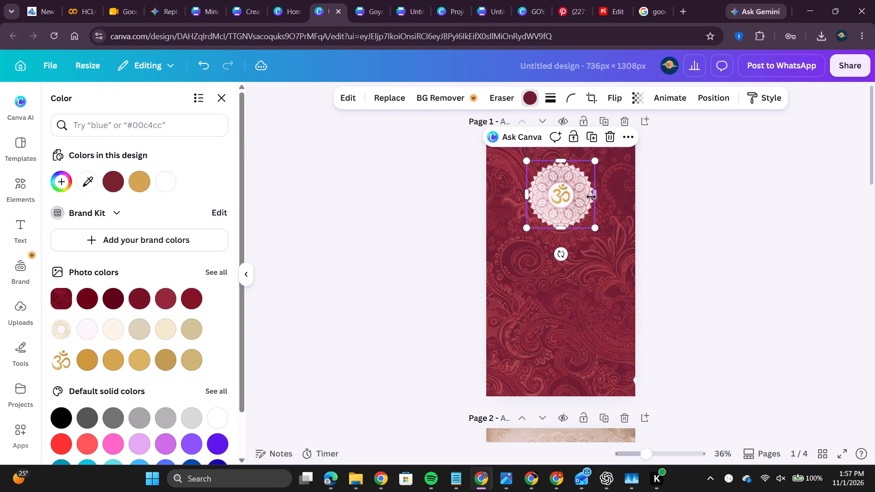
click(585, 197)
click(566, 306)
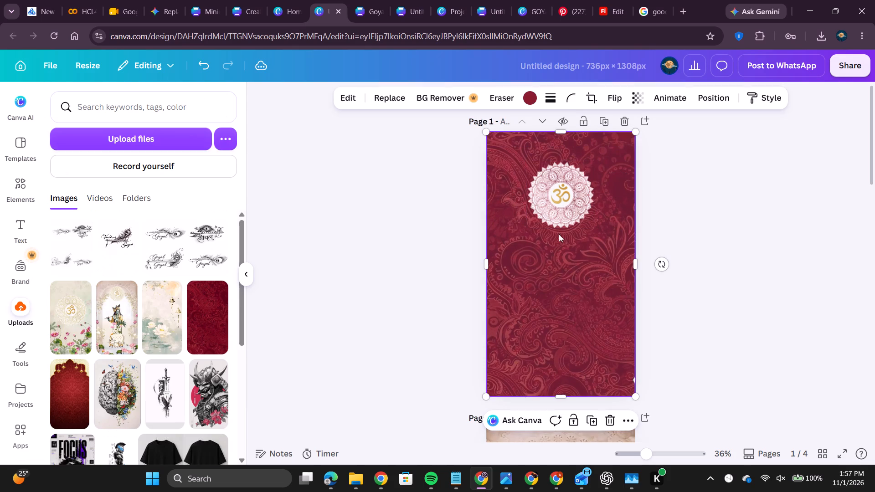
click(556, 217)
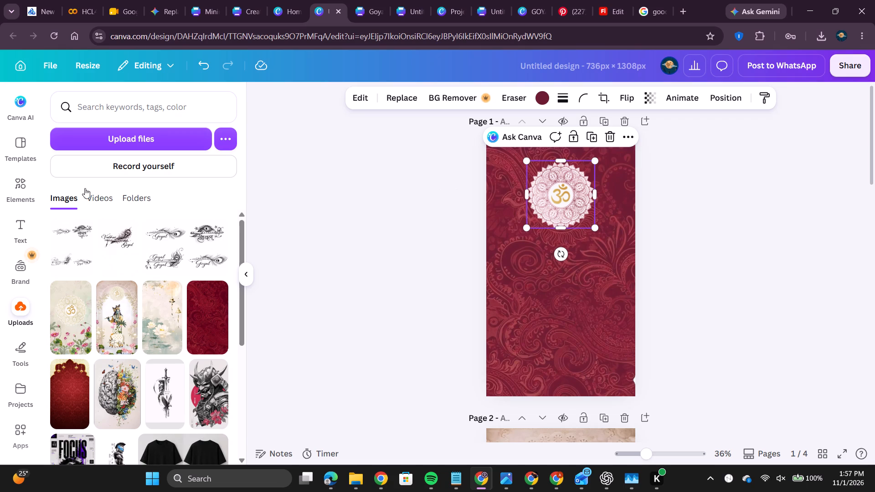
click(530, 92)
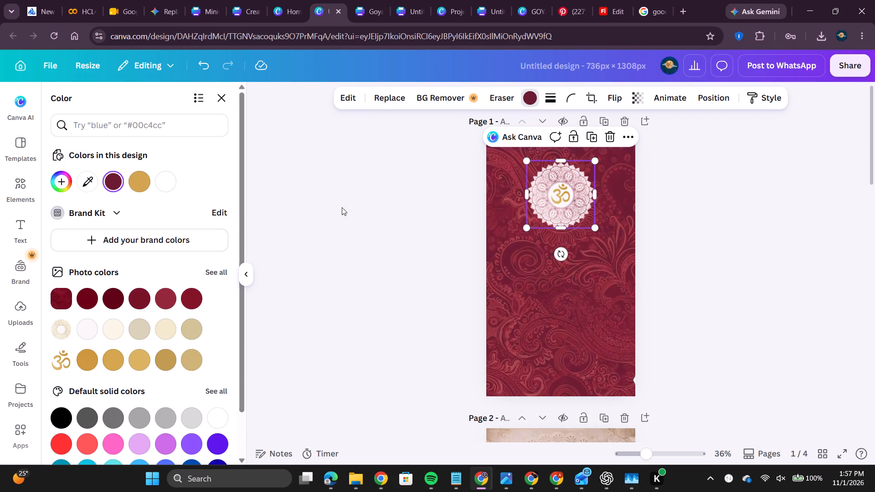
click(95, 182)
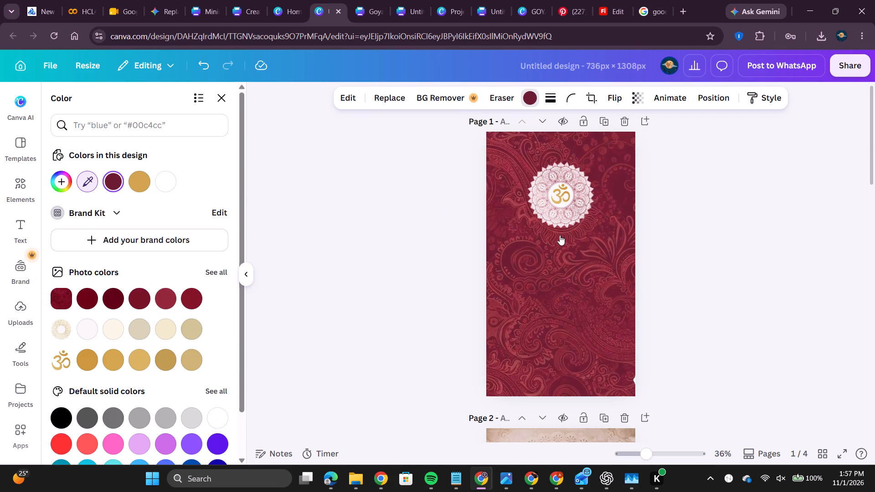
click(617, 190)
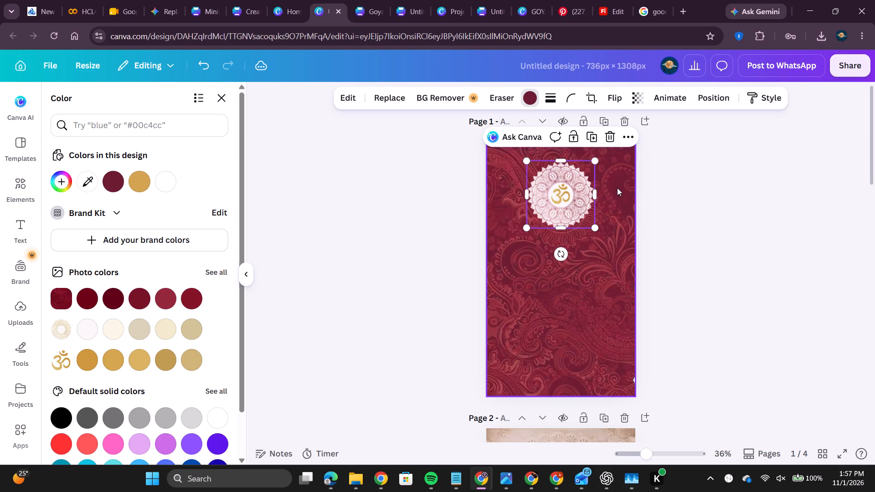
click(585, 180)
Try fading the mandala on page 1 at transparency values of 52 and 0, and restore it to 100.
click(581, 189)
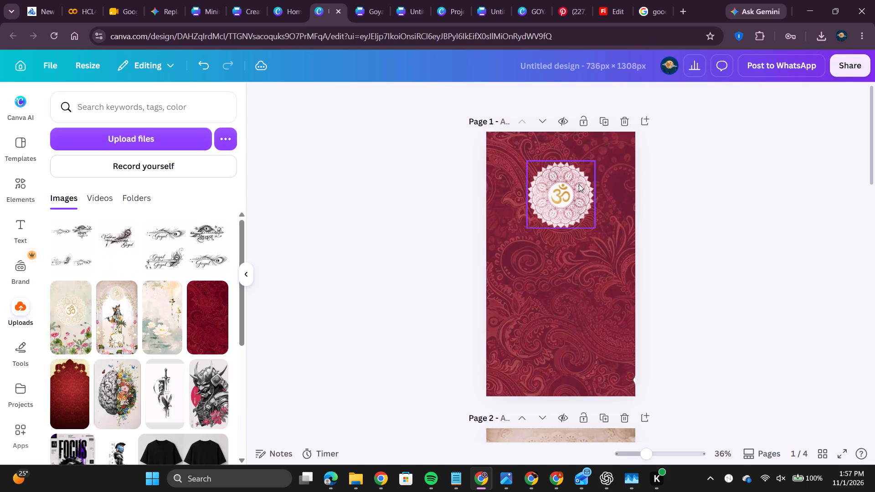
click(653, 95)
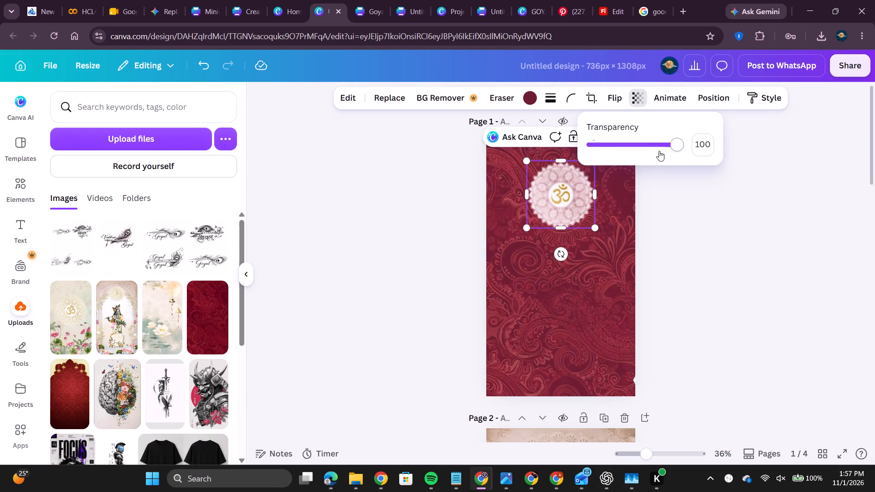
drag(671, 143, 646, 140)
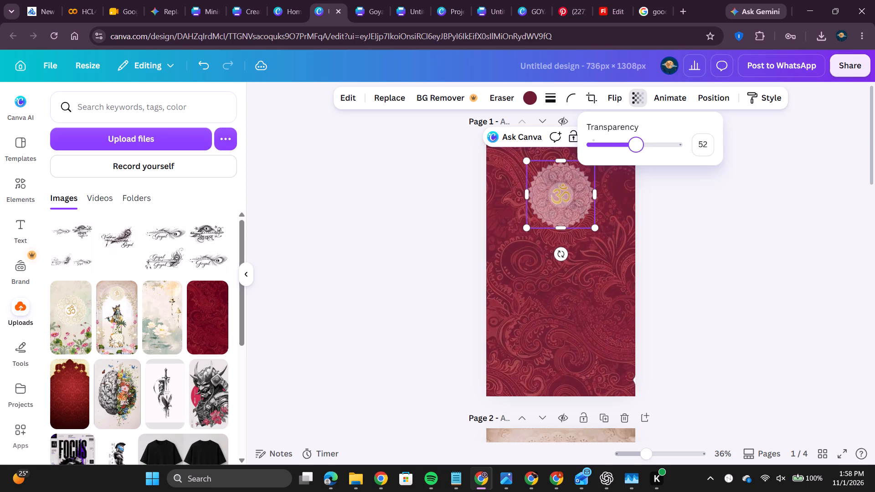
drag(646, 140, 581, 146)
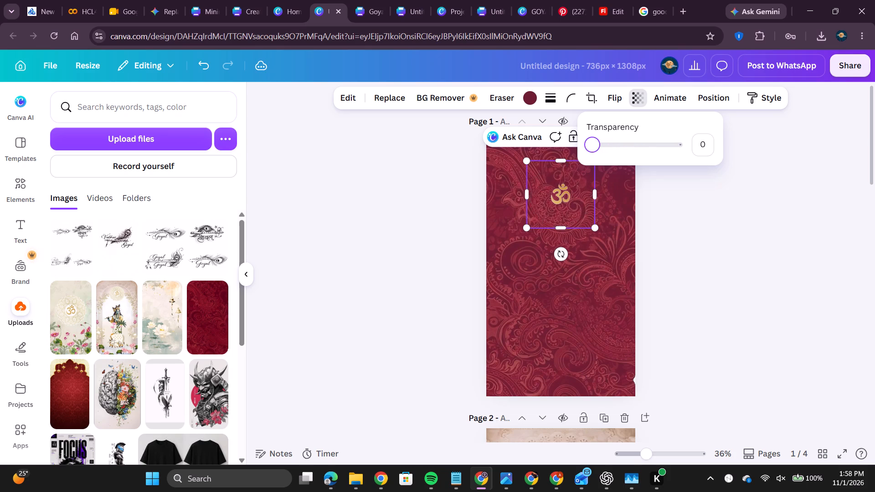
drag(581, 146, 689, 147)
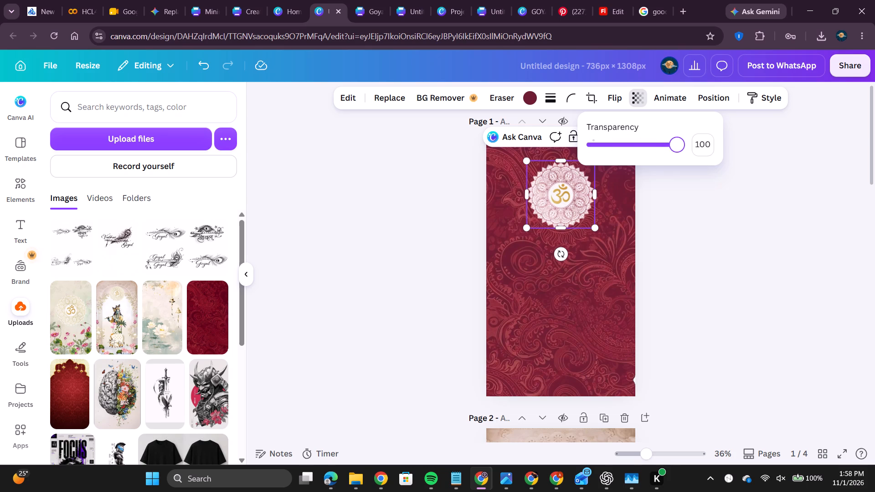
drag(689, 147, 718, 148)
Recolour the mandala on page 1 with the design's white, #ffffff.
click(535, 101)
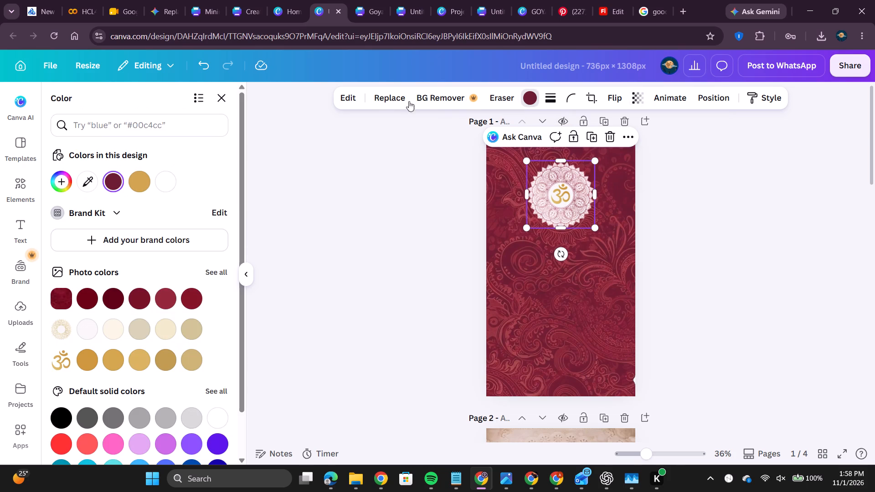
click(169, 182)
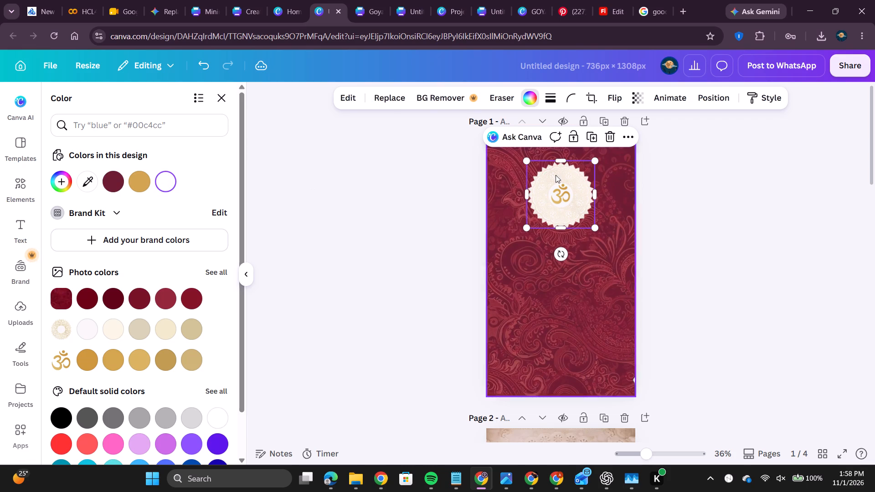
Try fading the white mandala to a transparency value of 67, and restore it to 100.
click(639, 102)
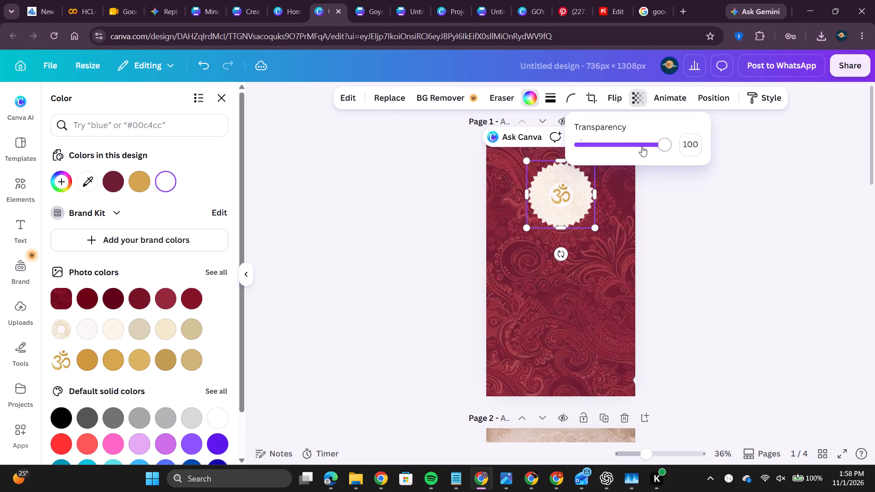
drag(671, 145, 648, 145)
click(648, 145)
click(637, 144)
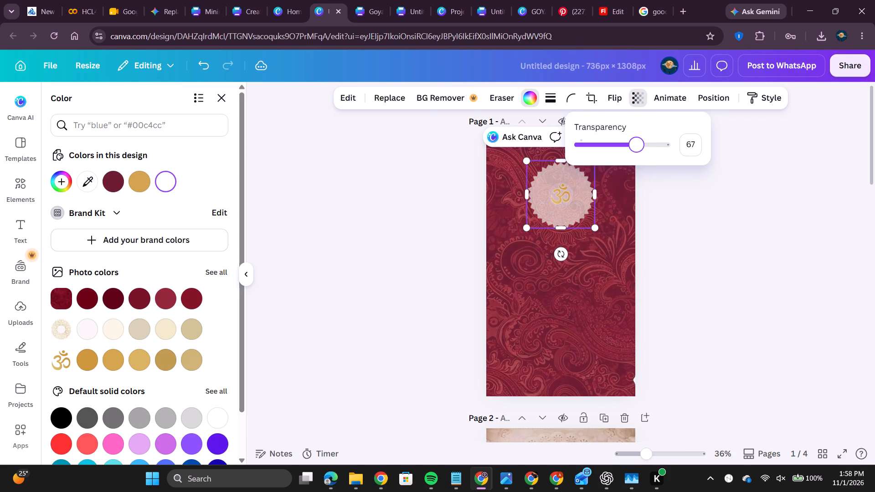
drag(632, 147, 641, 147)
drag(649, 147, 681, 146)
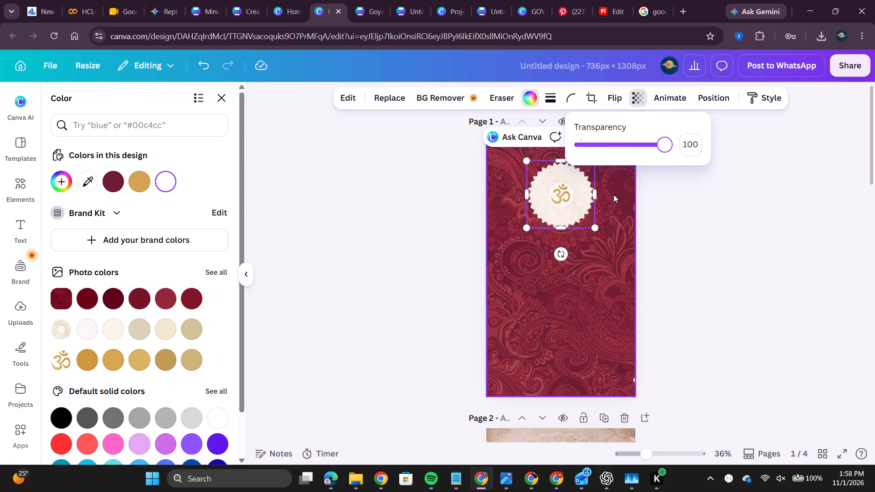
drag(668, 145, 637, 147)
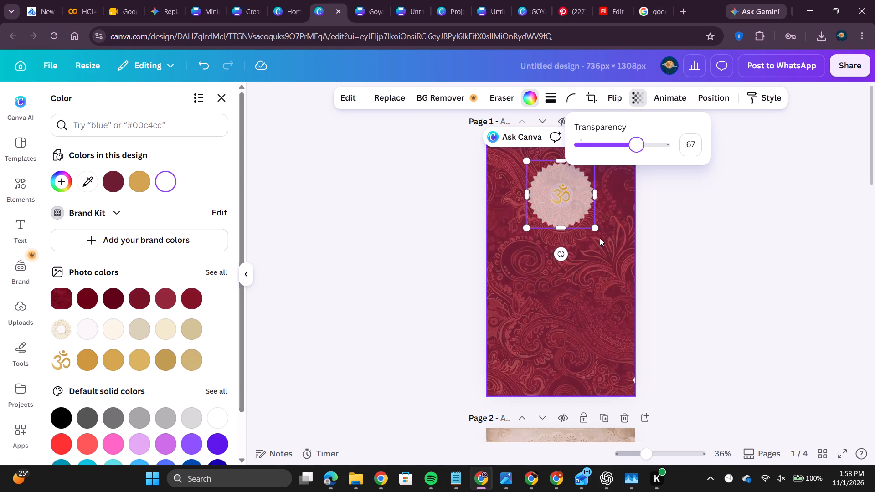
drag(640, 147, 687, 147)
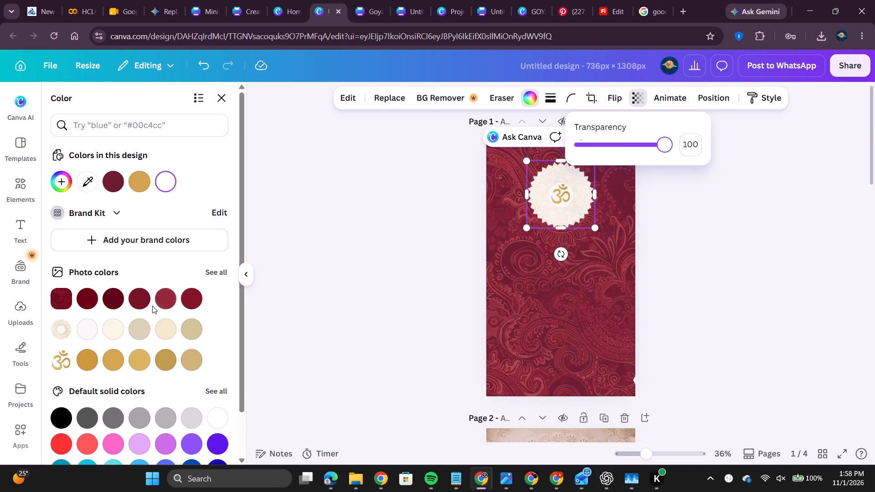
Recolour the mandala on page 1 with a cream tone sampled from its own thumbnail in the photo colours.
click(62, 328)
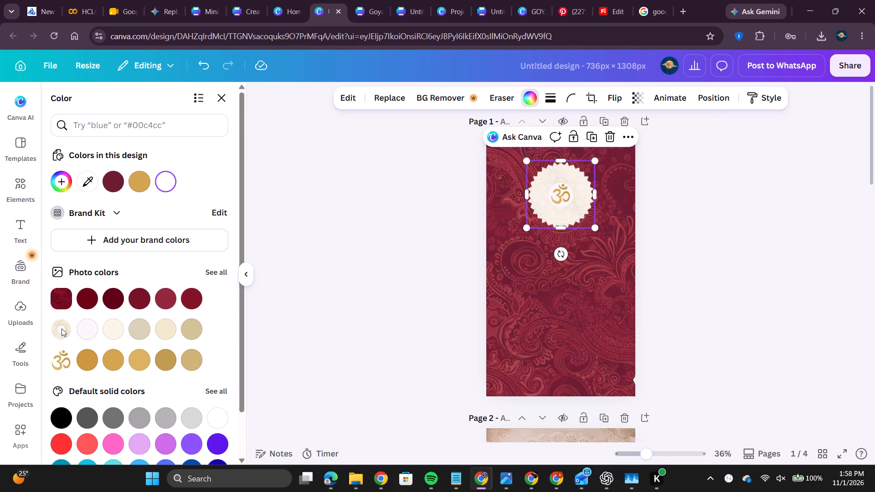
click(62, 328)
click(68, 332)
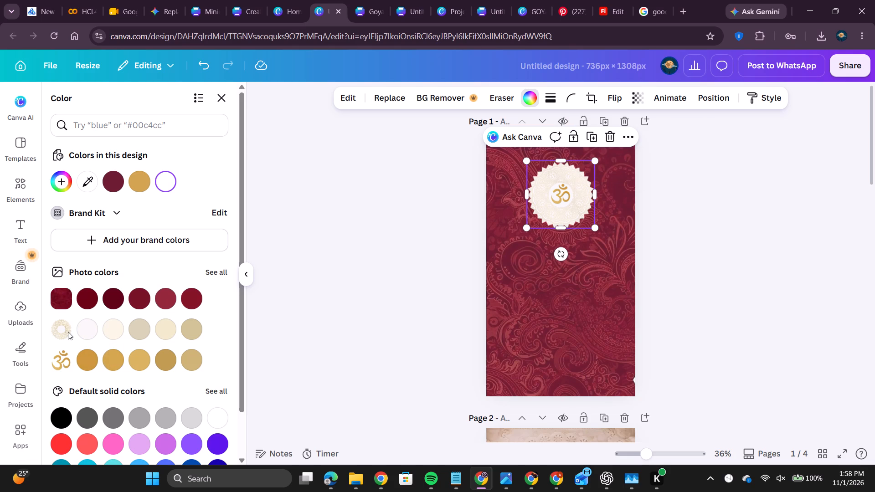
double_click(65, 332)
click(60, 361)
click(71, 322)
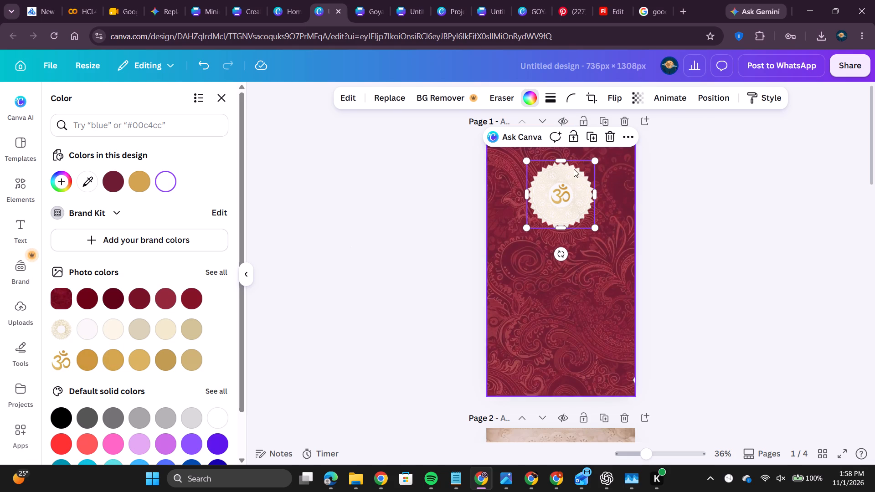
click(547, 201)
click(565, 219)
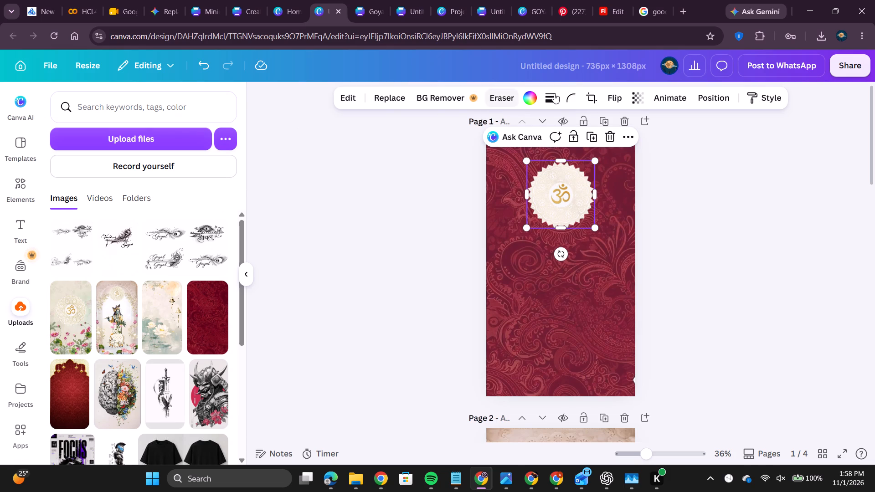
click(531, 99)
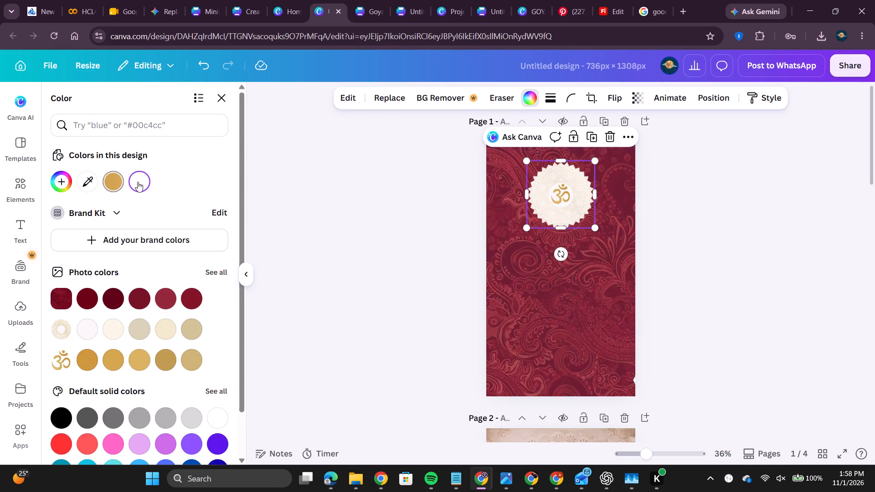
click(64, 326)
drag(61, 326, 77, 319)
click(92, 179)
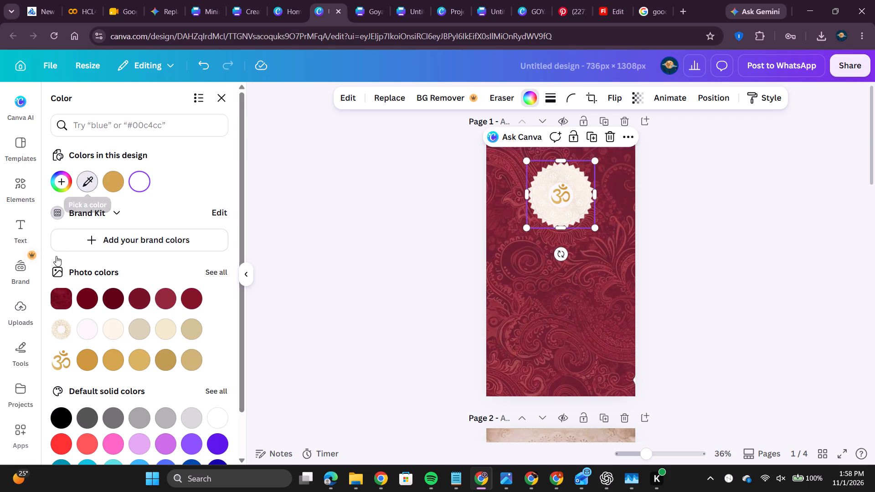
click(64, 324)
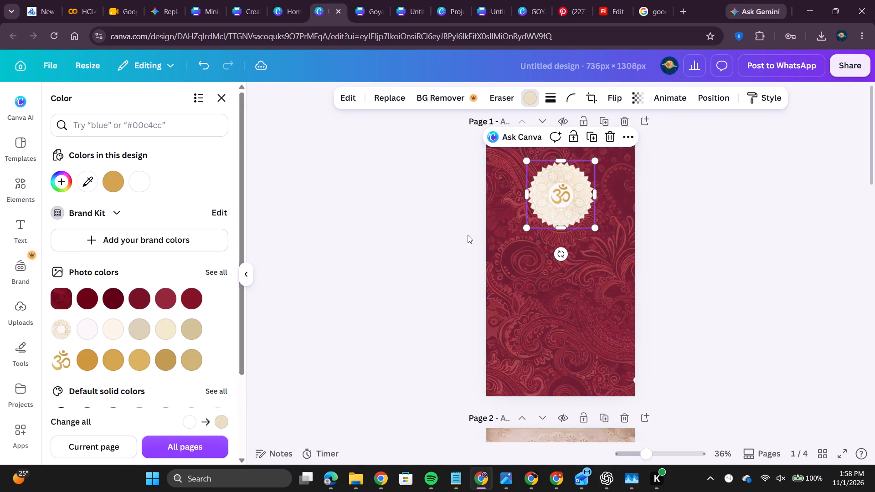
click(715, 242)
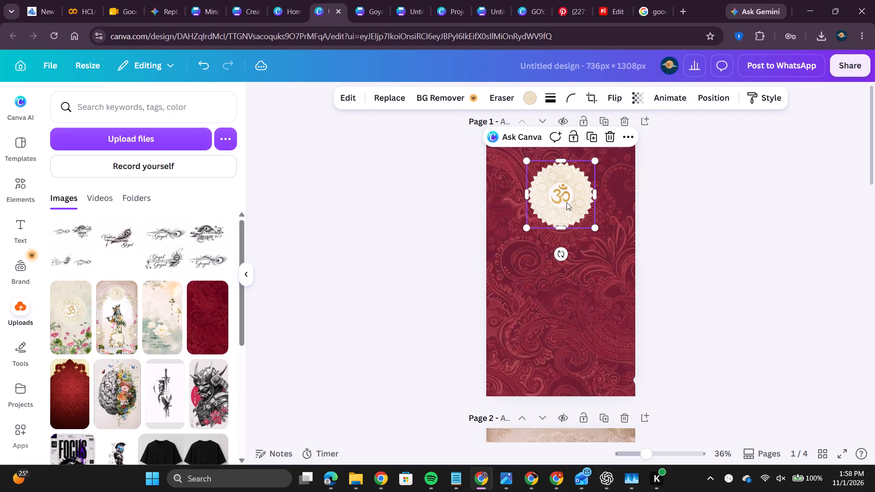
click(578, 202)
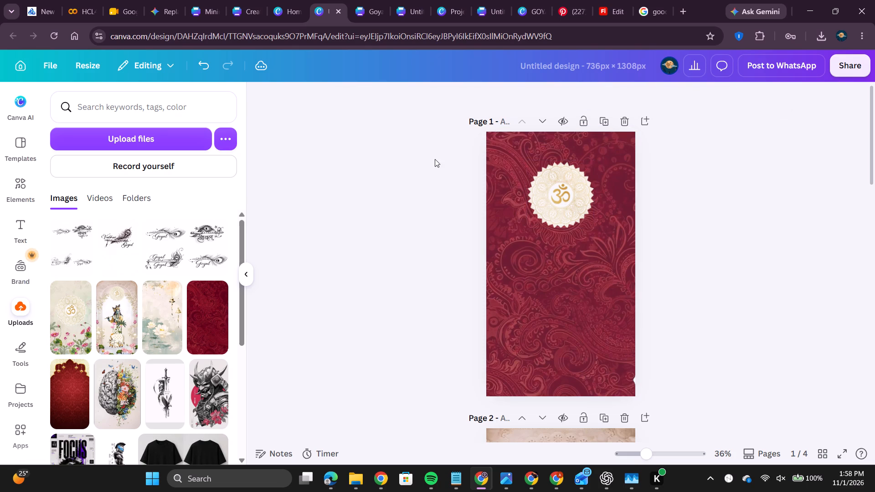
Undo the mandala's recolouring and transparency changes and the background fade on page 1, and redo the mandala's last small downward move.
triple_click(200, 56)
triple_click(200, 56)
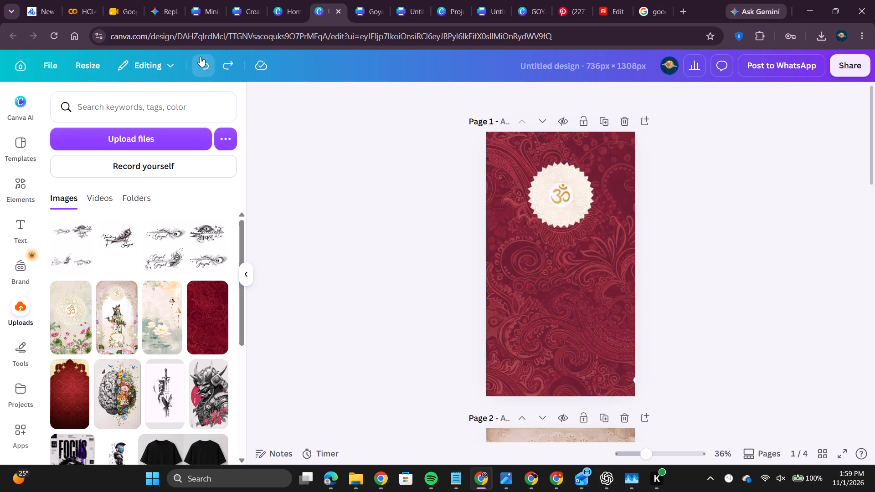
triple_click(200, 56)
triple_click(200, 56)
double_click(200, 56)
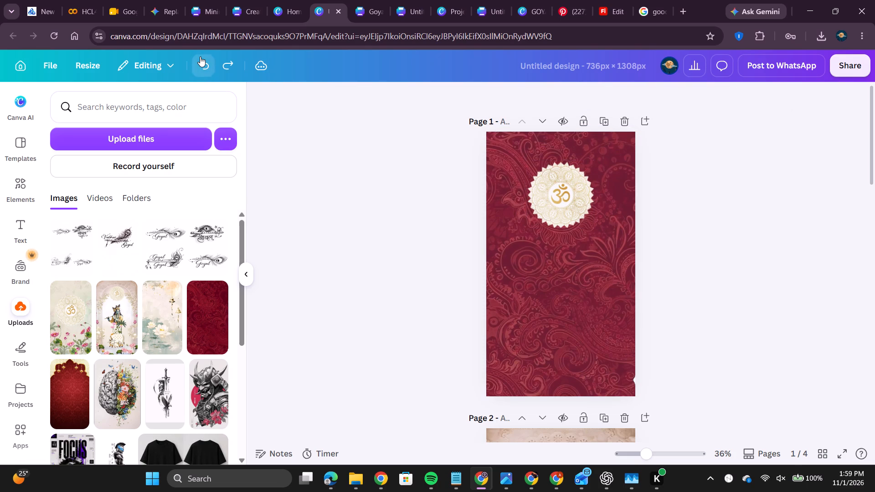
click(200, 56)
click(200, 56)
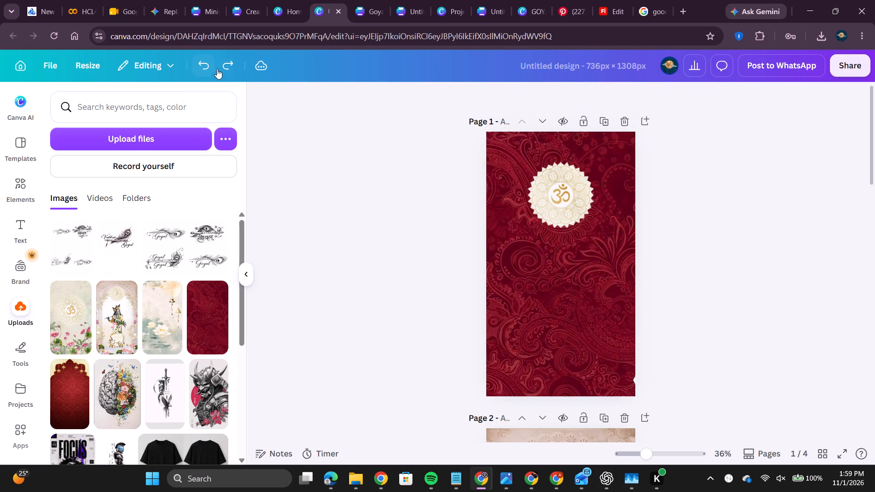
click(210, 68)
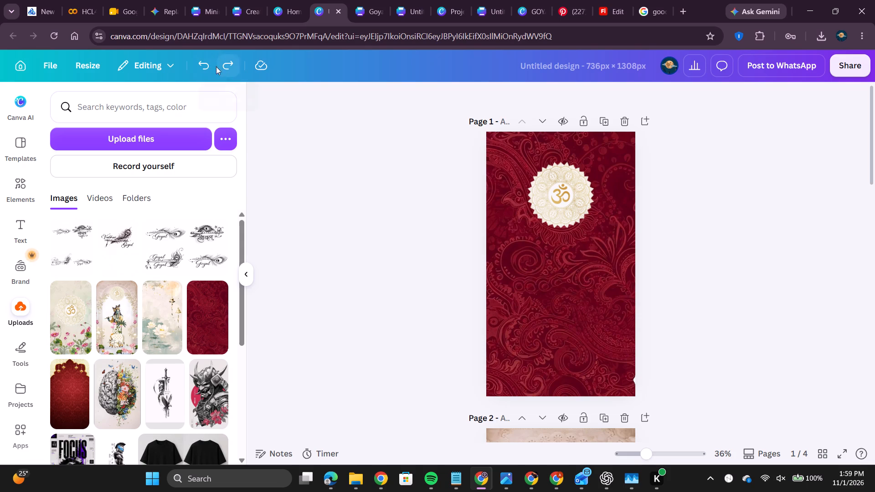
click(206, 67)
click(206, 67)
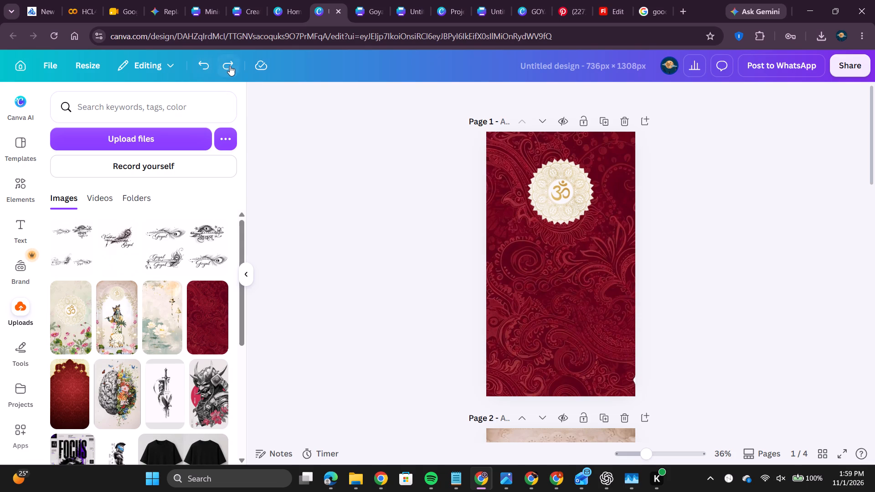
click(229, 66)
click(735, 193)
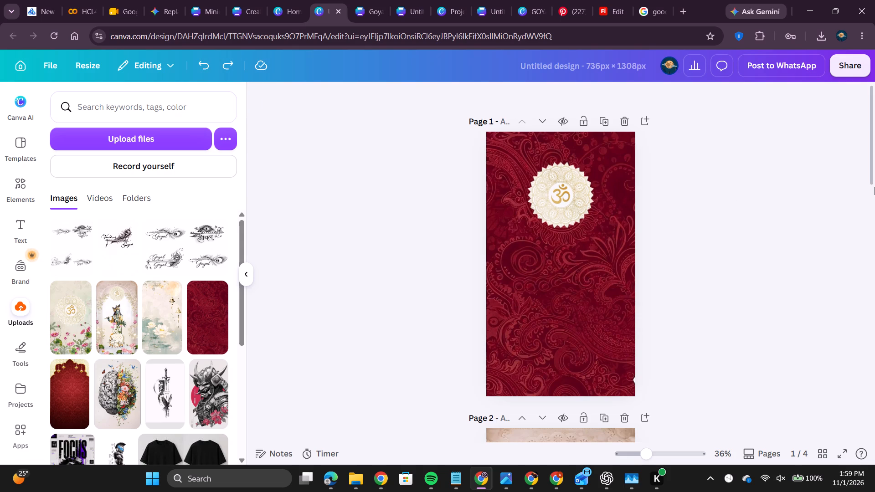
Lock the position and appearance of the lotus-pond background on page 4.
drag(873, 180, 870, 219)
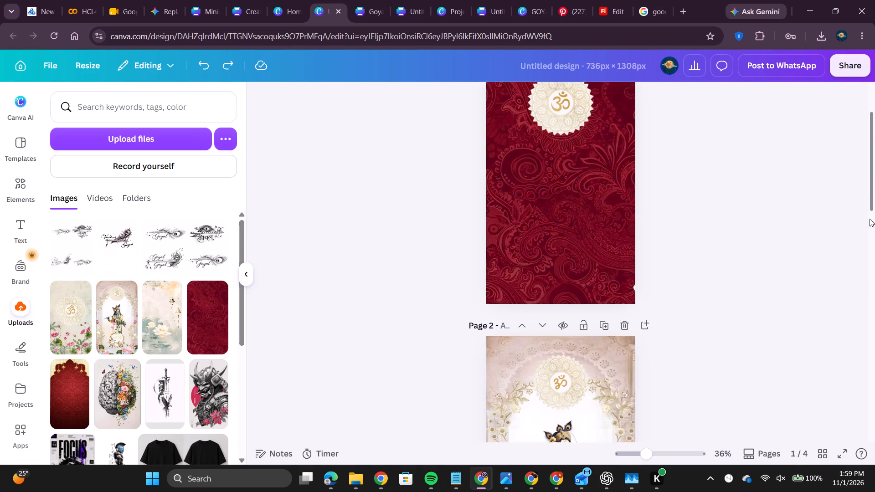
drag(870, 219, 871, 260)
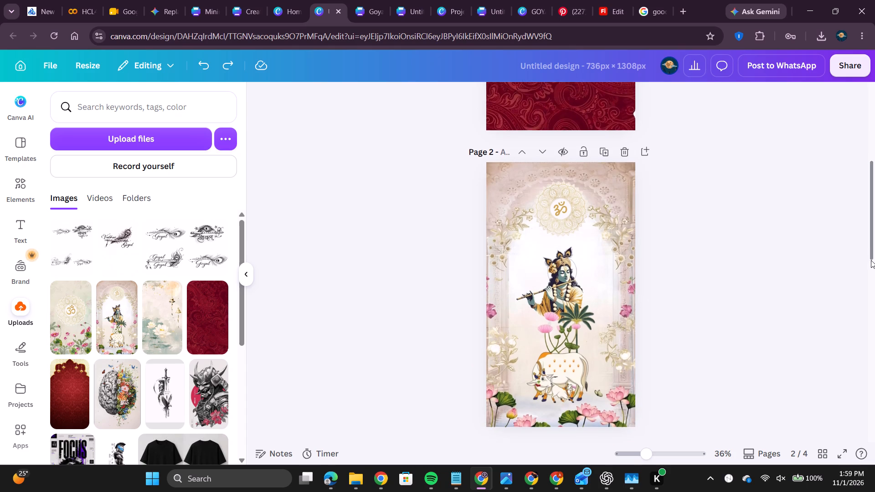
drag(871, 260, 871, 253)
drag(874, 214, 874, 241)
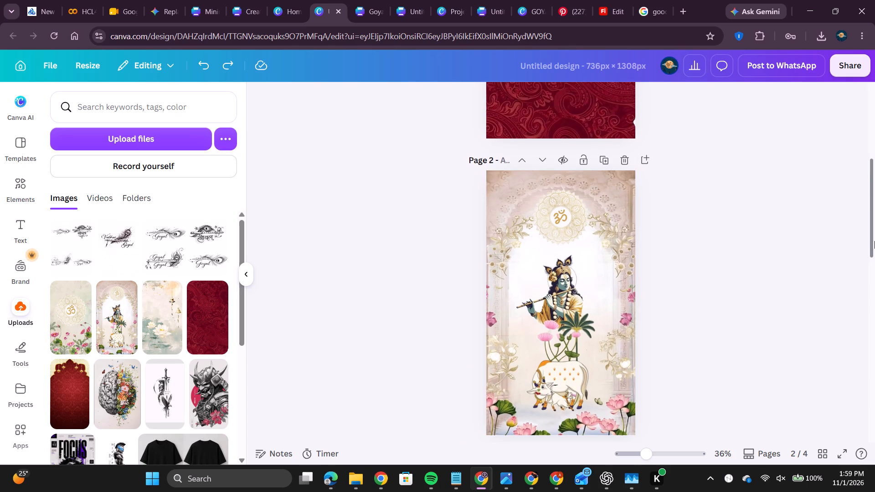
drag(874, 241, 868, 387)
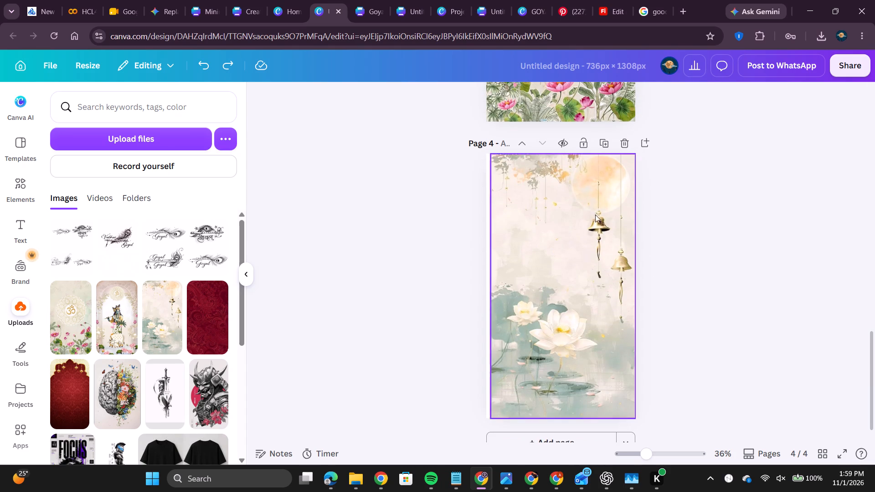
click(593, 209)
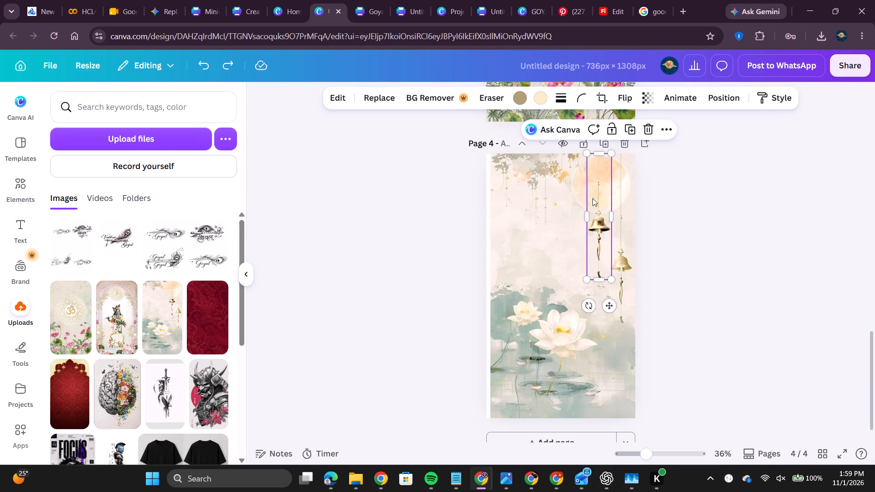
click(502, 232)
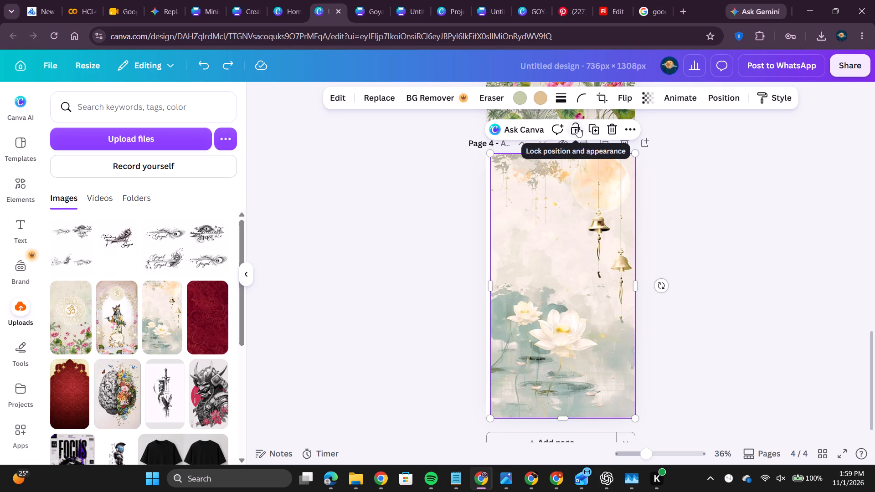
click(572, 120)
click(578, 131)
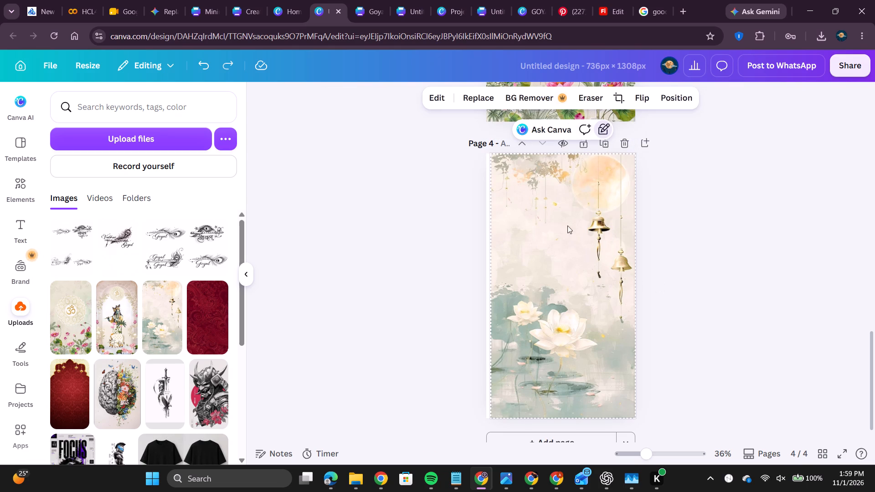
Group the two hanging bells on page 4.
drag(555, 242, 623, 223)
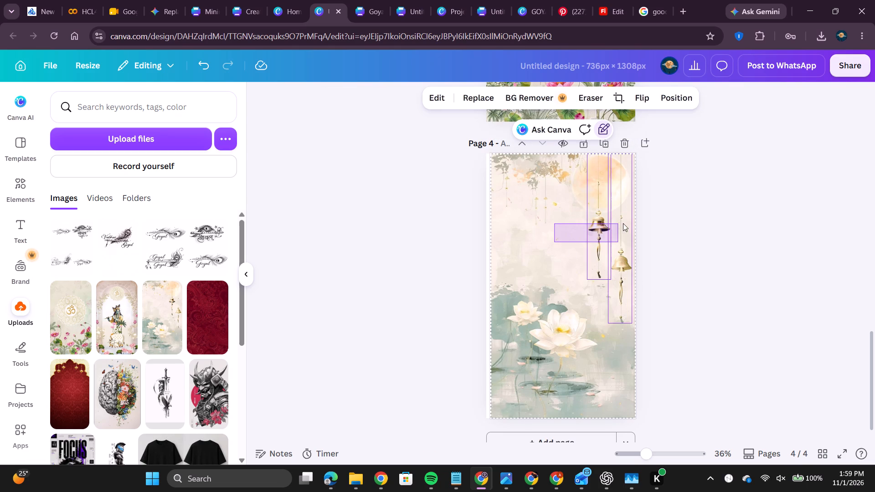
drag(623, 223, 625, 223)
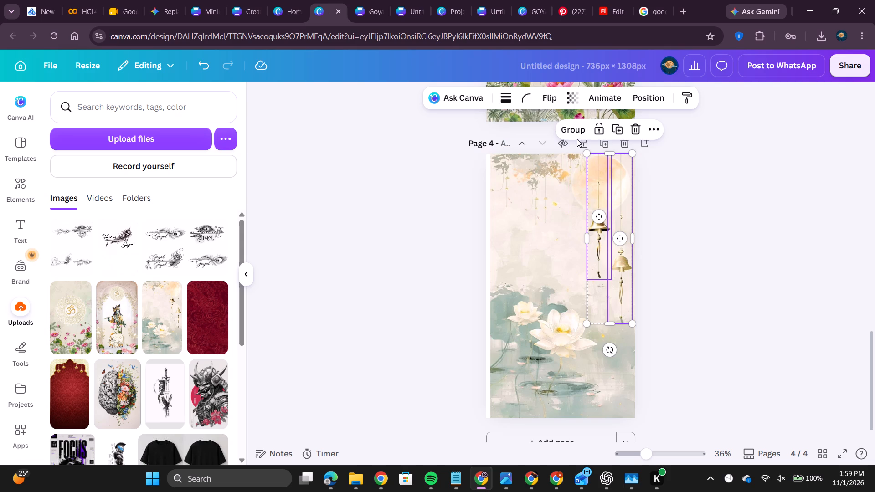
click(574, 130)
Copy the grouped bells from page 4 onto the red paisley background of page 1.
key(ctrl+c)
key(ctrl+c)
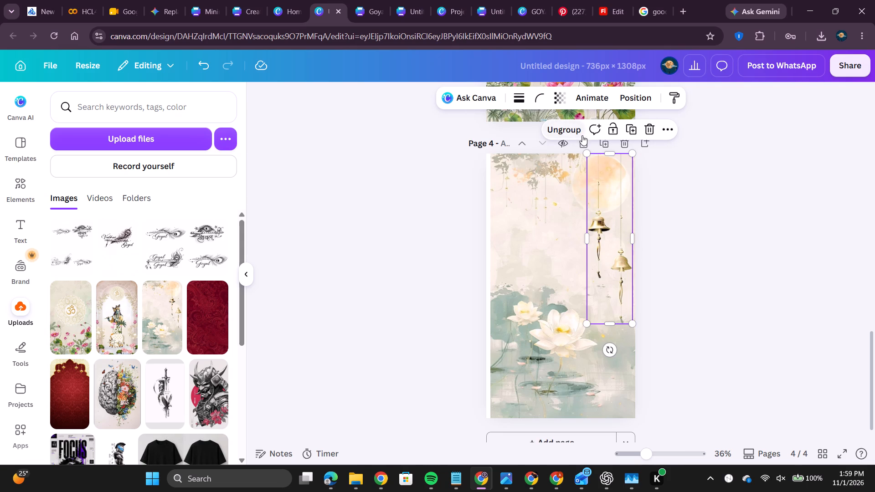
key(ctrl+c)
key(ctrl+c)
key(ctrl+c)
key(ctrl+c)
click(668, 128)
click(688, 157)
drag(874, 370, 866, 86)
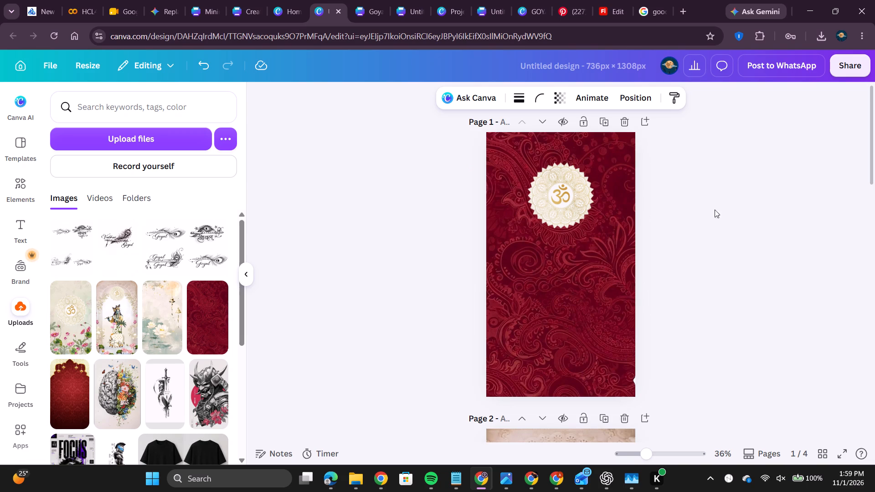
click(608, 307)
key(ctrl+v)
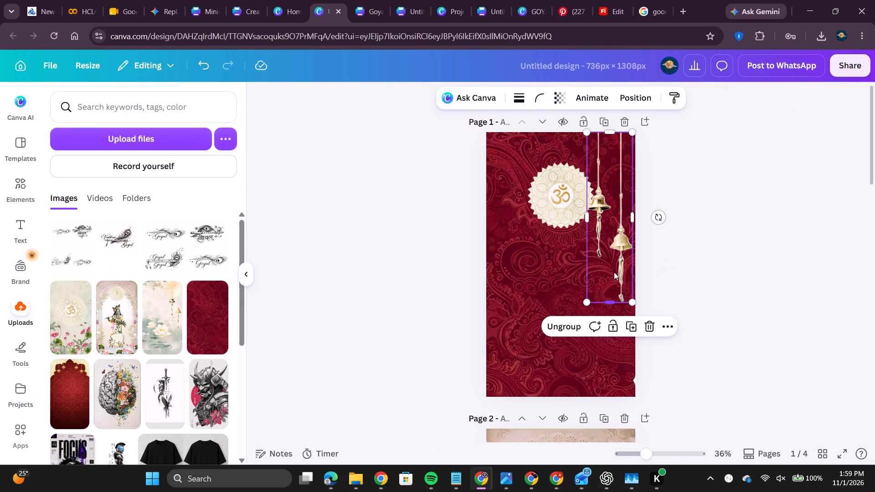
On page 1, hang the bells from the page's top edge near its right side and move the Om mandala down to the left edge.
drag(613, 195, 618, 225)
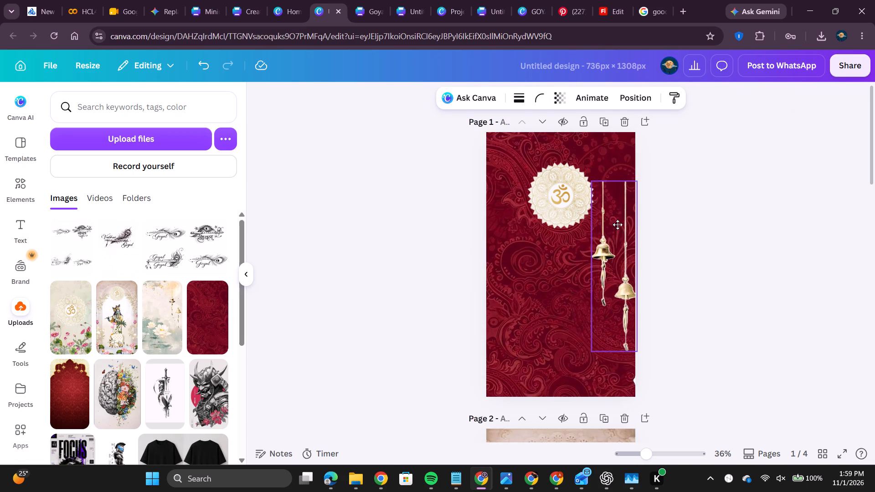
drag(618, 225, 620, 208)
drag(561, 194, 524, 258)
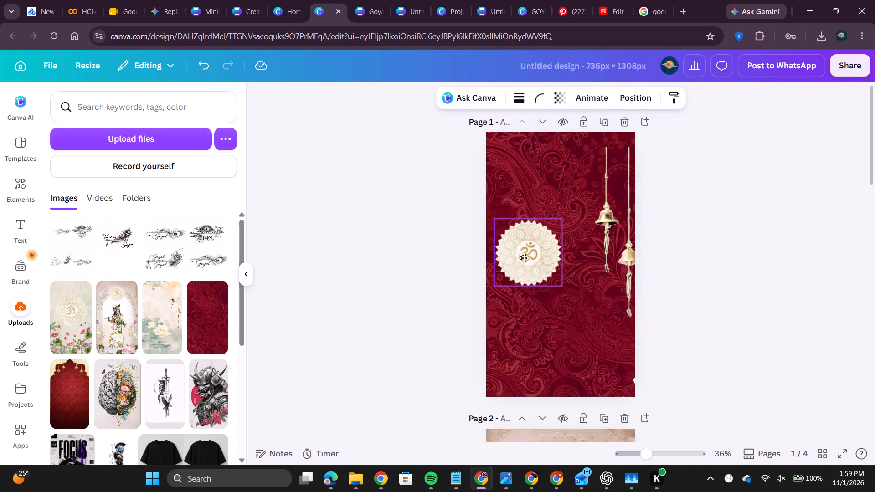
drag(524, 258, 522, 268)
drag(617, 241, 607, 244)
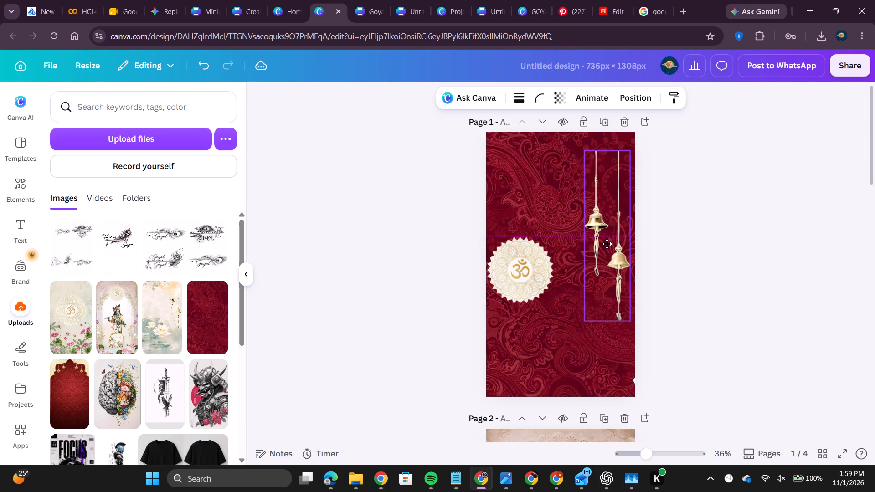
drag(607, 244, 605, 228)
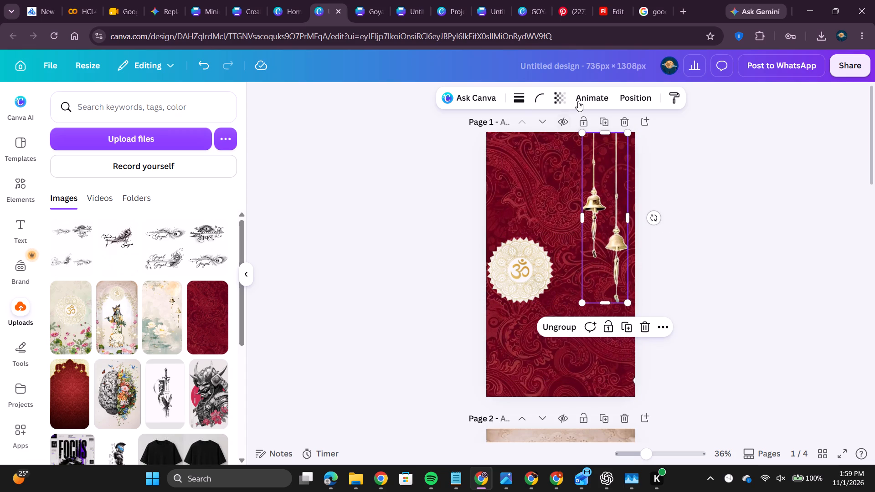
Fade the bell group on page 1 slightly by lowering its transparency value.
click(566, 97)
drag(589, 143, 568, 144)
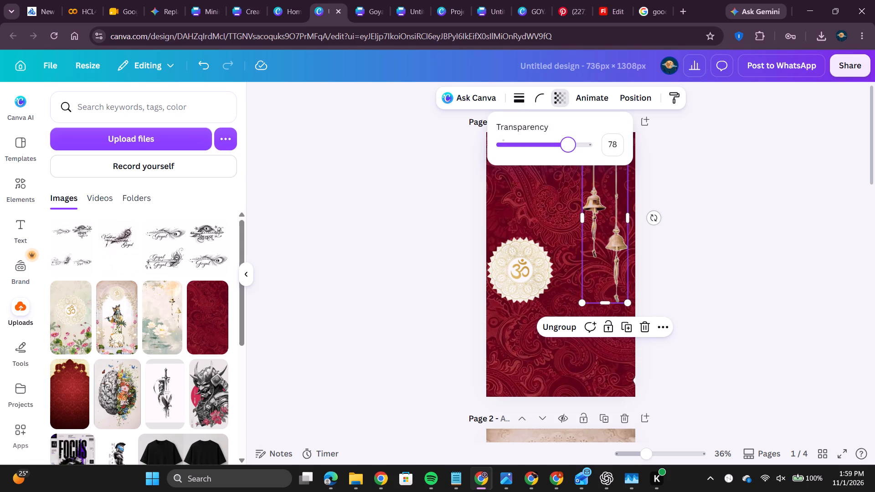
drag(568, 144, 576, 144)
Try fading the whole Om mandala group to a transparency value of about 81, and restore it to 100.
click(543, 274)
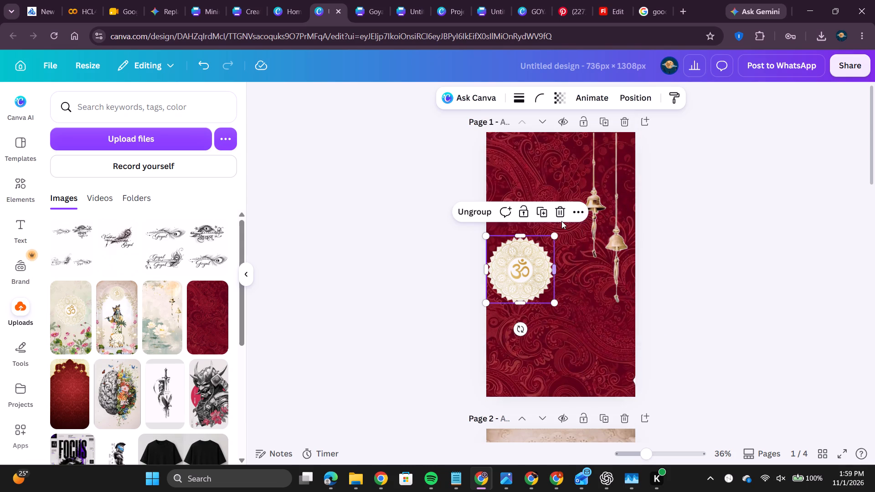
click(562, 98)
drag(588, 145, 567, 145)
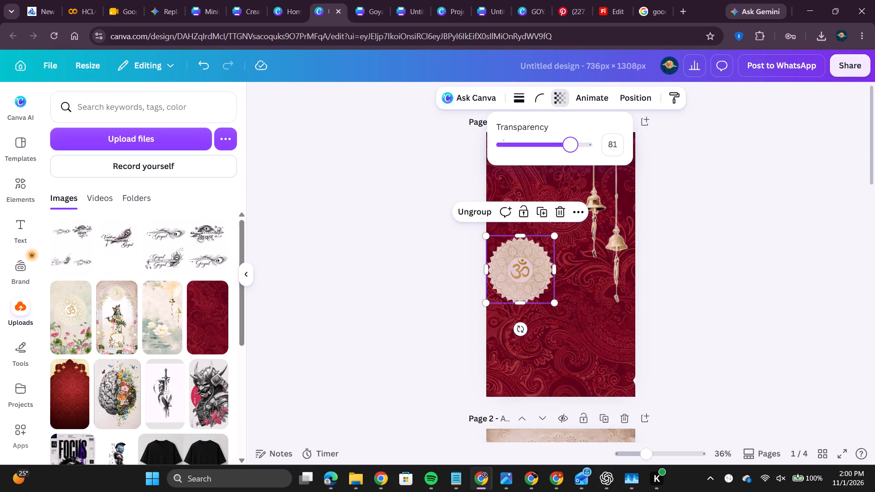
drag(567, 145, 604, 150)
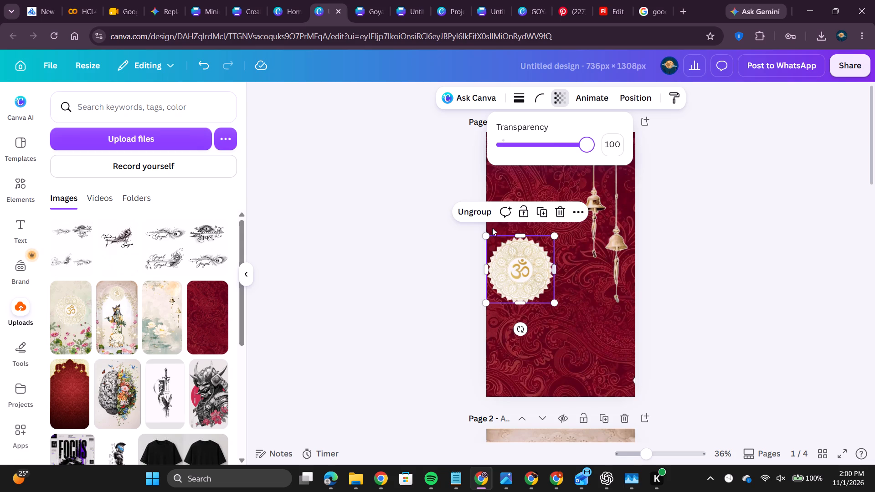
Ungroup the Om mandala on page 1 and set only the mandala disc's transparency value to 81.
click(481, 215)
click(576, 94)
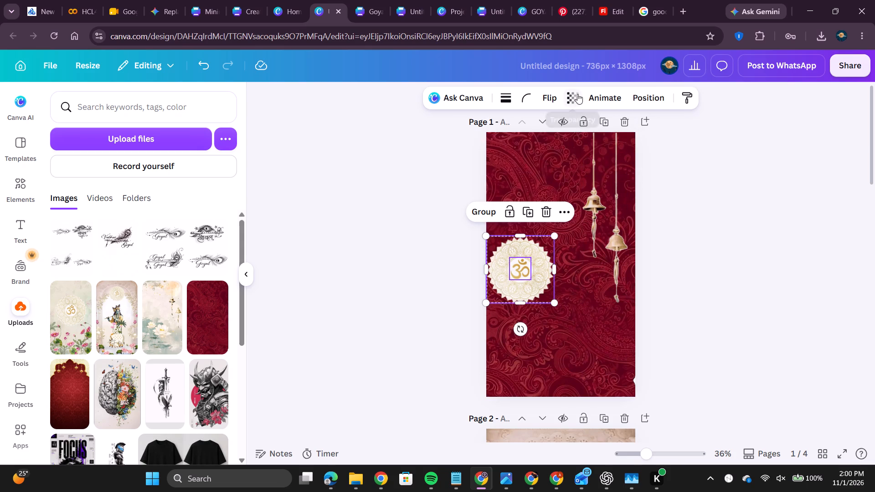
click(543, 254)
click(528, 245)
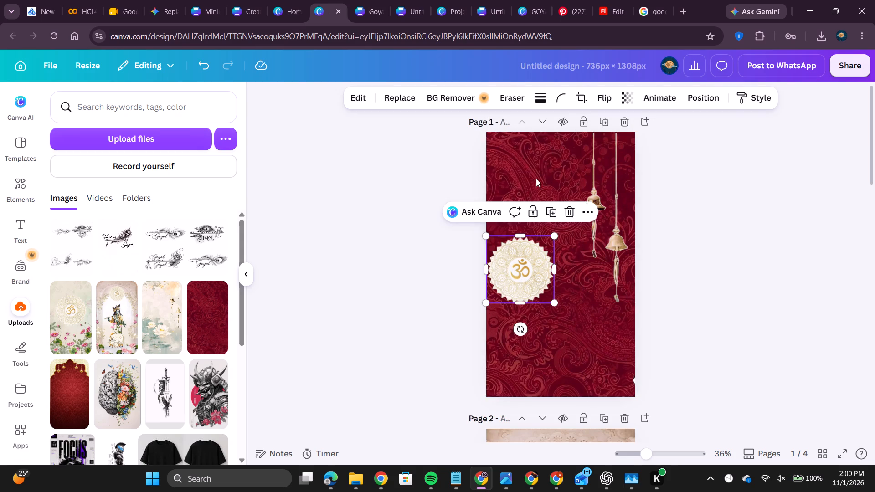
click(634, 100)
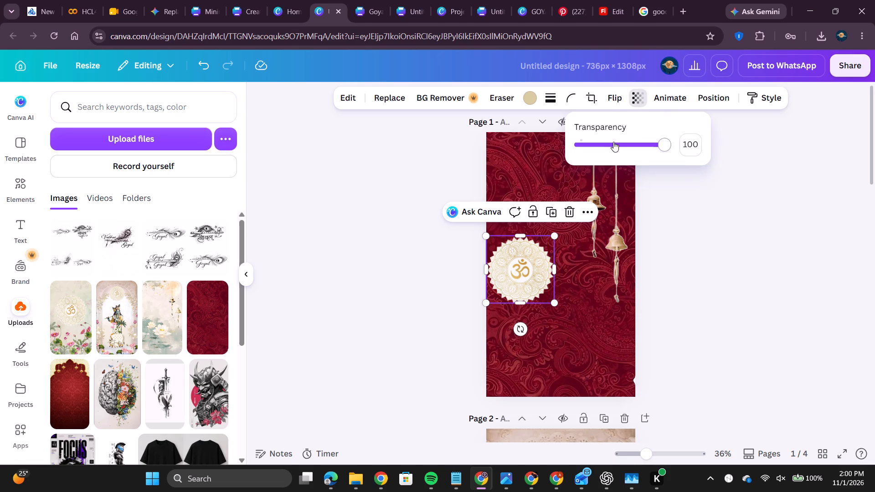
drag(657, 144, 649, 144)
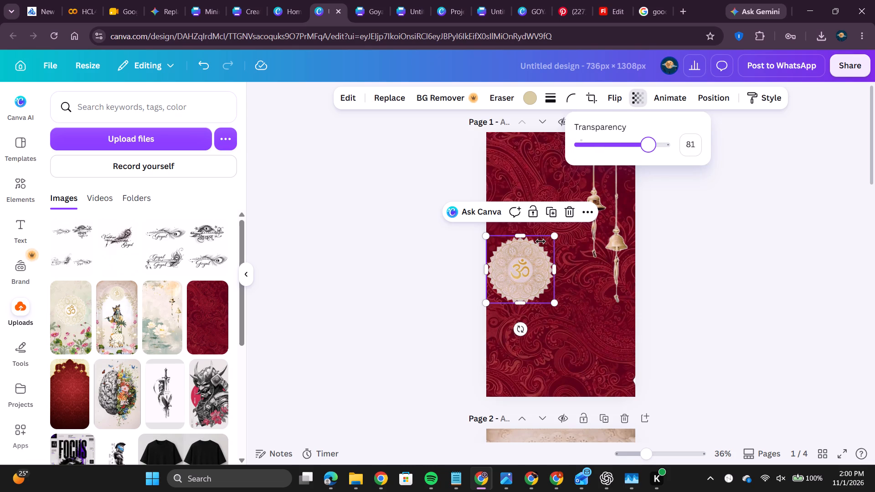
click(443, 241)
click(558, 163)
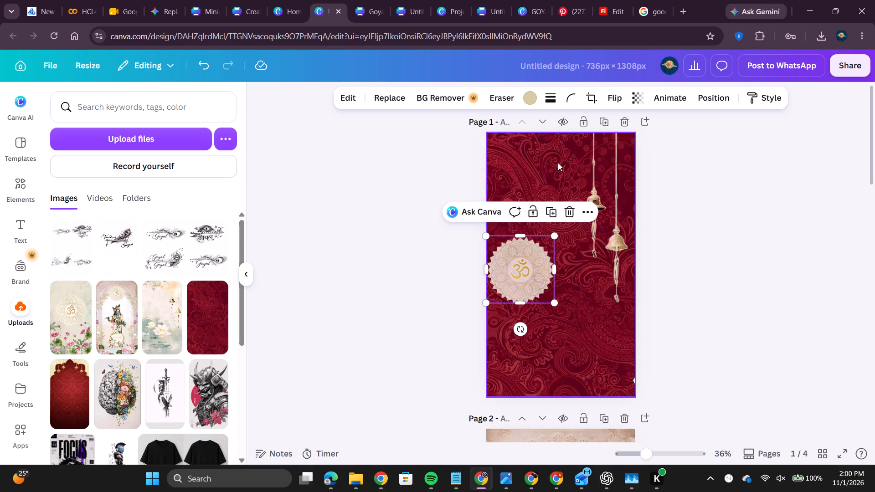
click(557, 163)
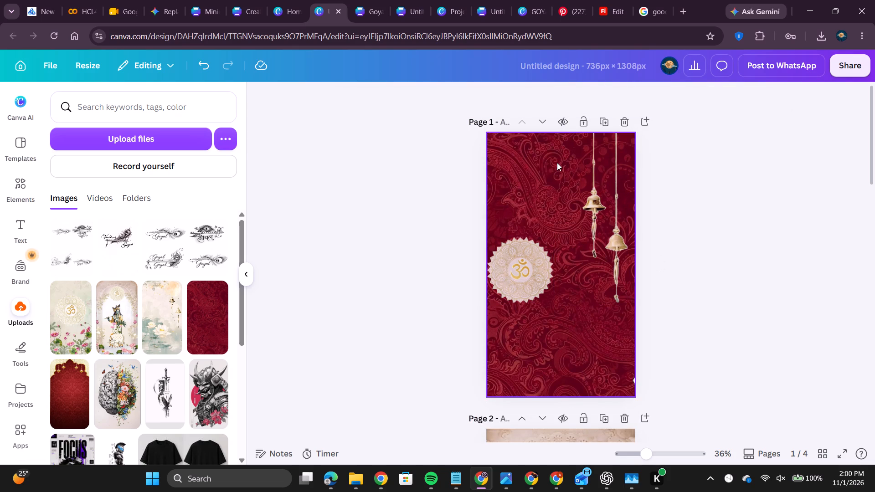
Regroup the mandala disc with the Om symbol and move the group to just below the middle of page 1.
drag(508, 194, 536, 301)
click(484, 205)
drag(525, 266, 538, 271)
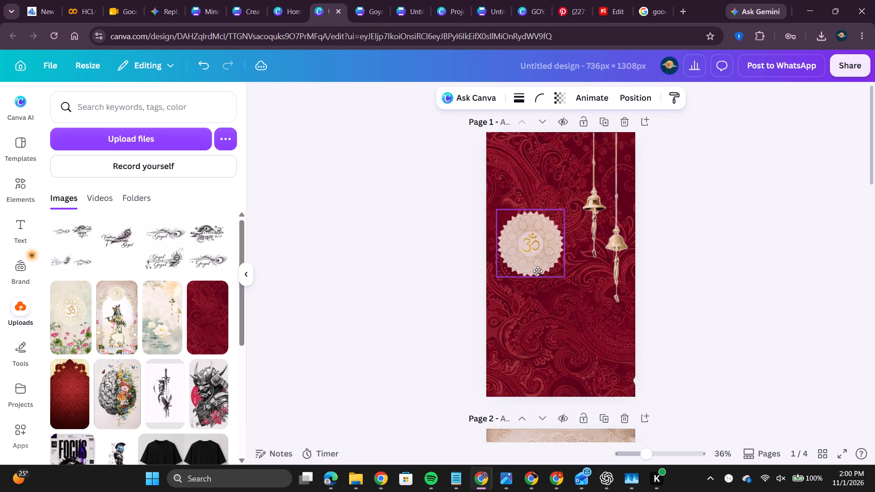
drag(538, 271, 560, 284)
Ungroup the mandala on page 1 and set the Om symbol's own transparency value to 100.
click(558, 295)
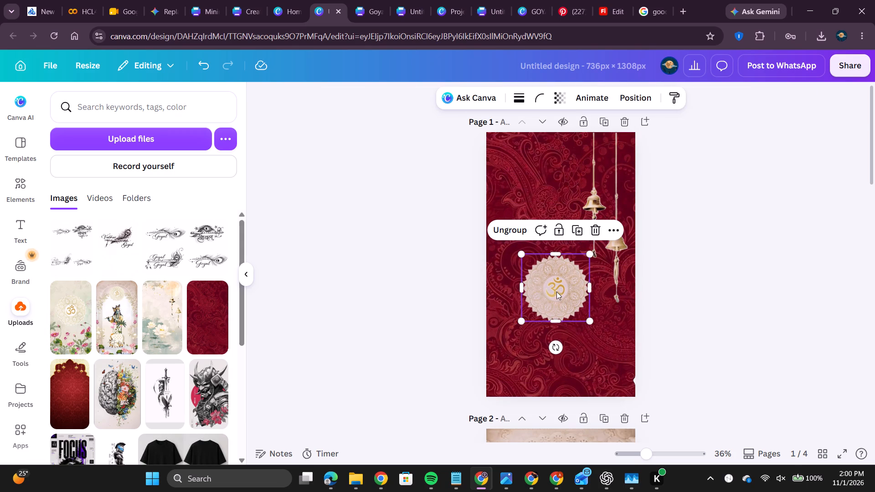
click(555, 288)
click(552, 292)
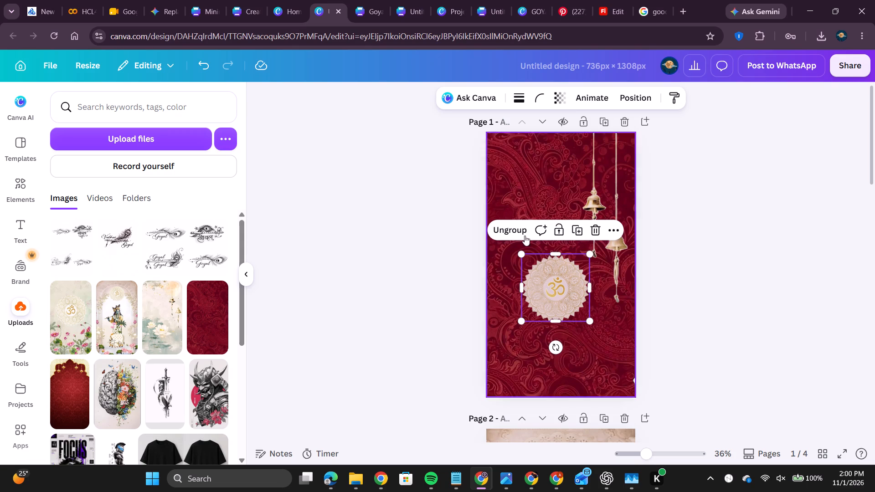
click(515, 225)
click(557, 286)
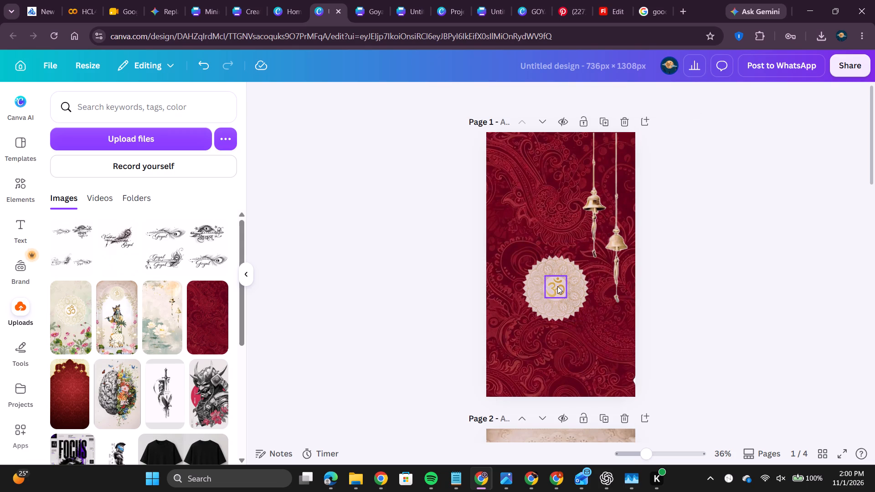
click(559, 299)
click(555, 290)
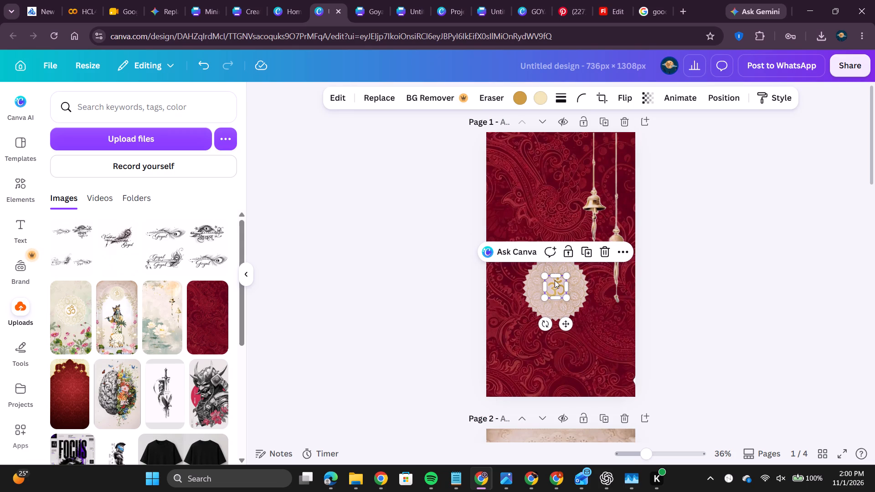
click(645, 97)
drag(670, 146, 763, 148)
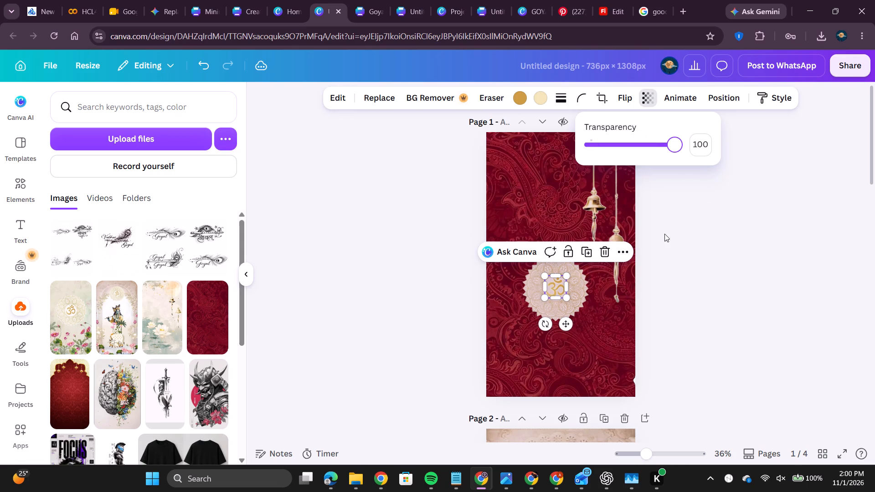
Raise the mandala disc's own transparency value on page 1 to slightly below 100, leaving the Om symbol alone.
click(580, 282)
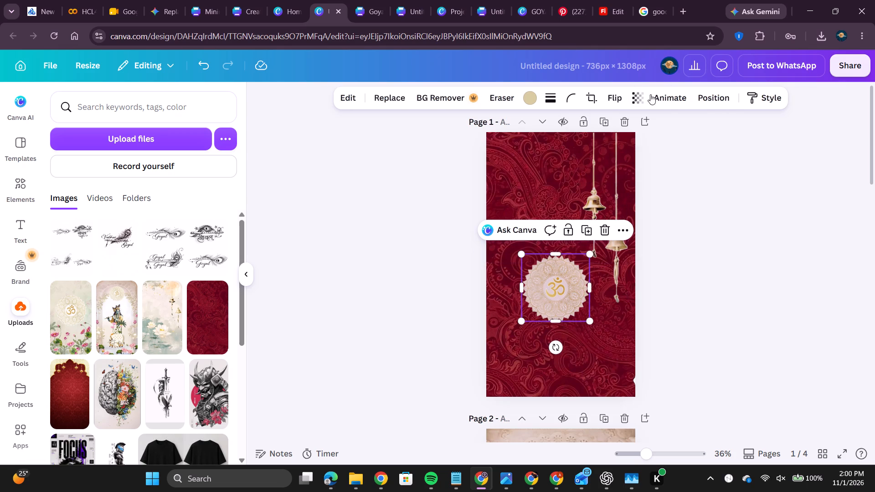
click(639, 95)
drag(651, 148, 685, 148)
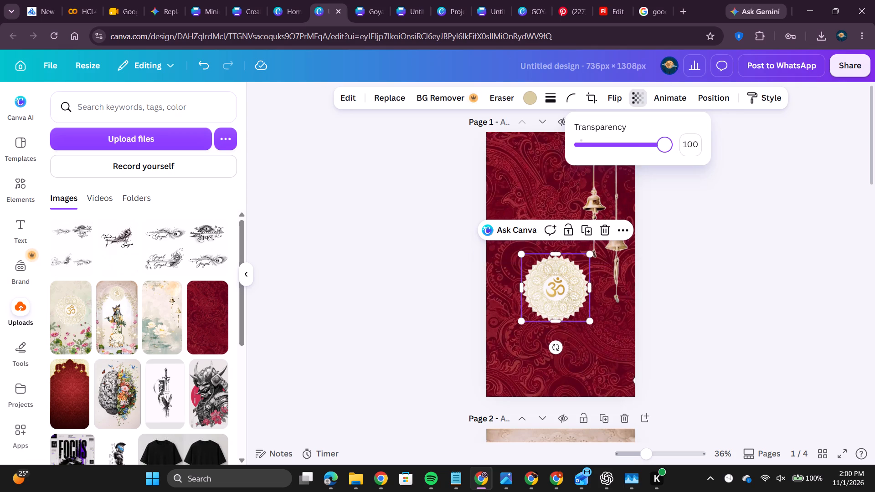
drag(685, 148, 580, 148)
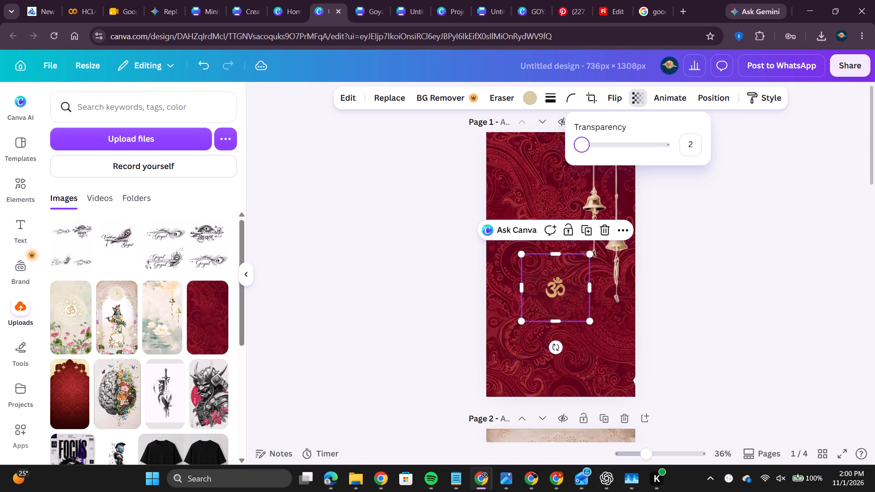
drag(580, 148, 715, 153)
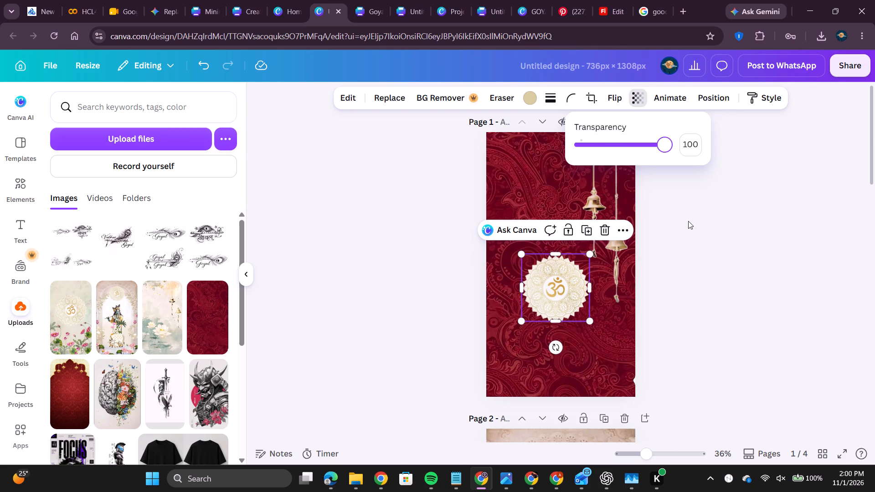
drag(663, 147, 654, 147)
click(697, 226)
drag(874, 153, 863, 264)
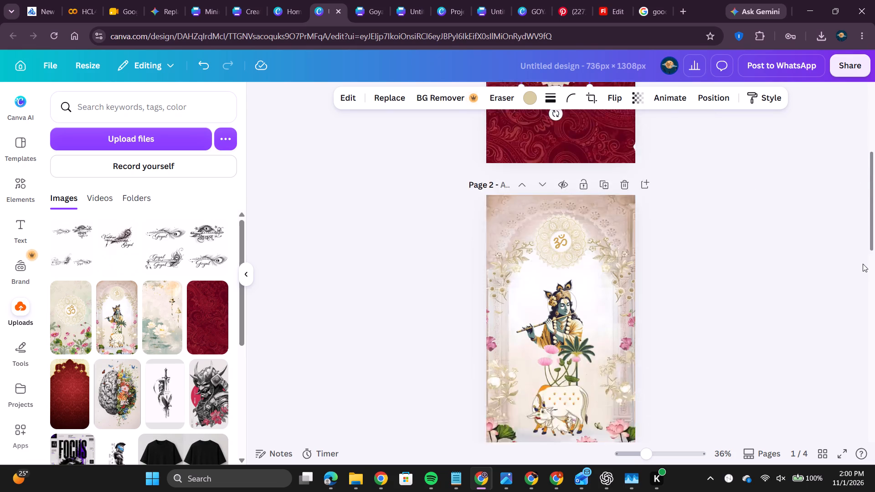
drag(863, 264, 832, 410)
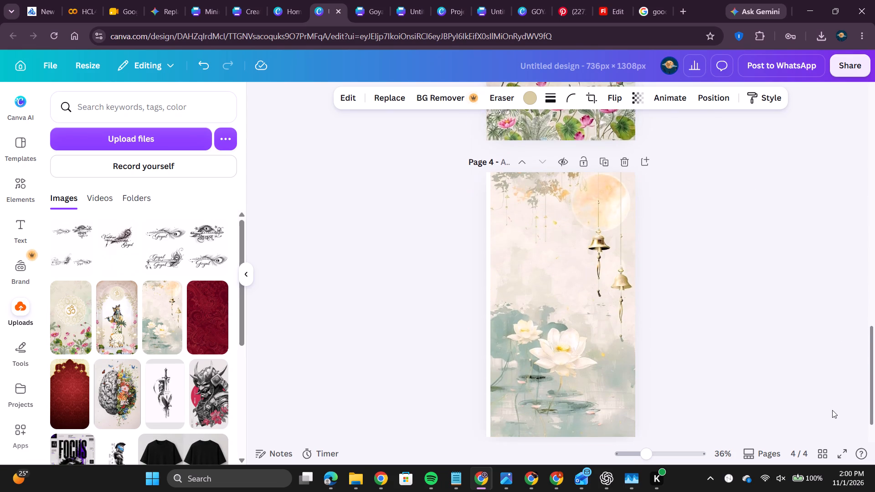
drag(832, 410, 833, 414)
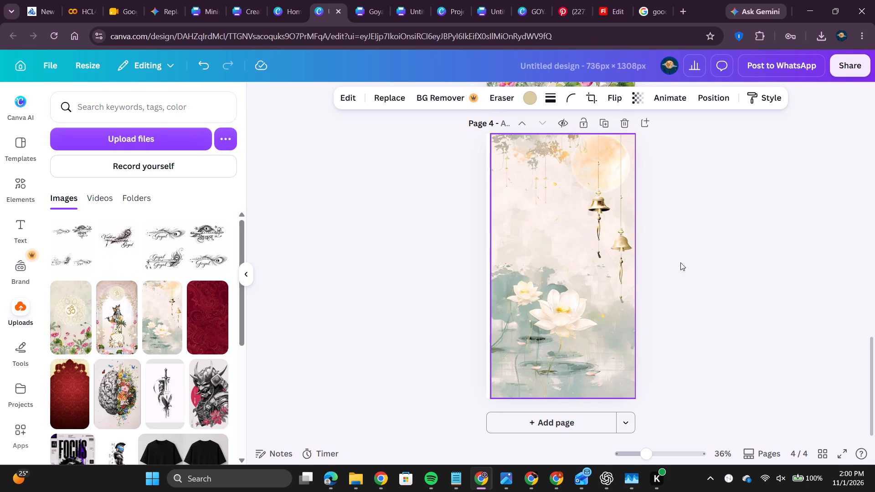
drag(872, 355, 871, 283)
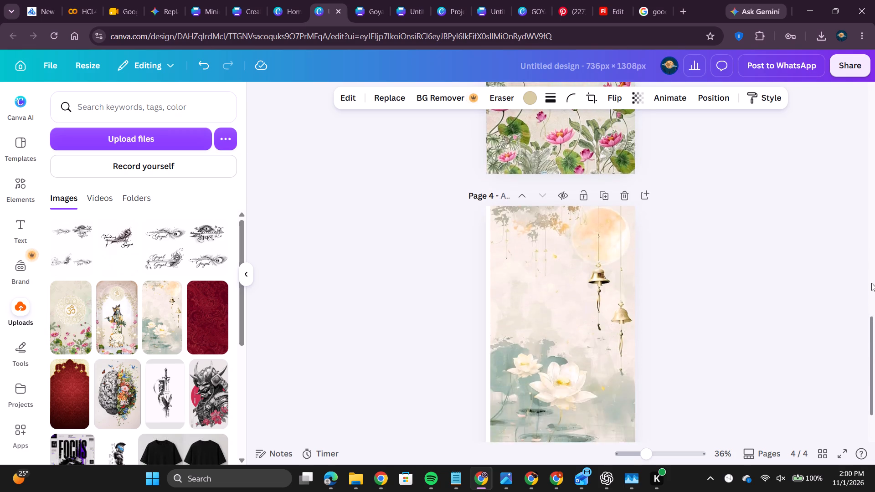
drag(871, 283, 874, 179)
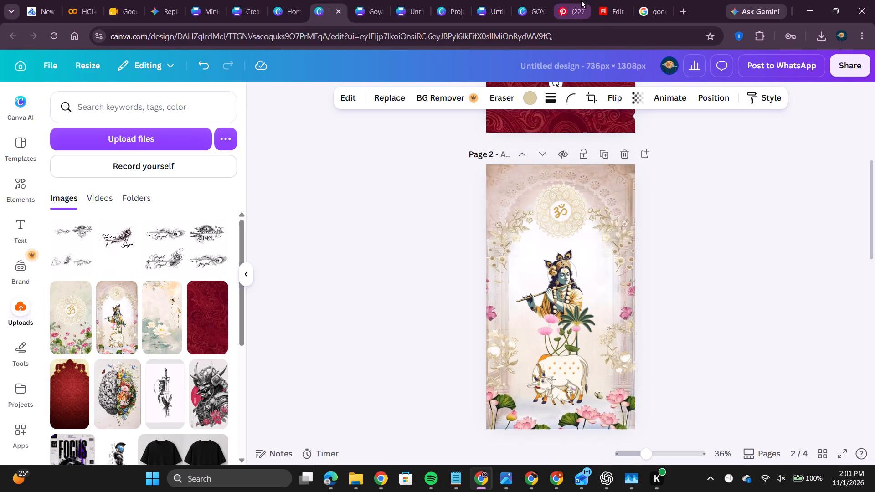
Switch to Pinterest and download the plain red background with mandala ornaments in its four corners from the mandir wallpaper results.
click(581, 0)
drag(874, 266, 874, 282)
drag(874, 283, 874, 298)
drag(871, 287, 872, 262)
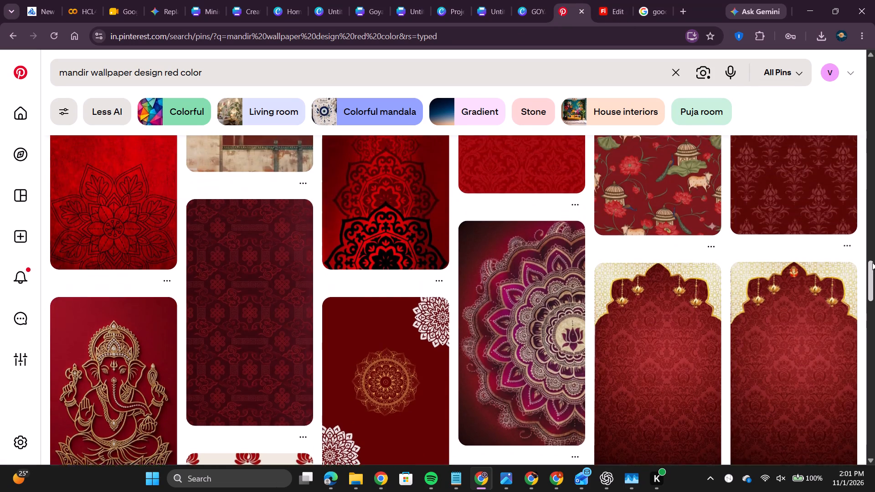
drag(872, 262, 867, 154)
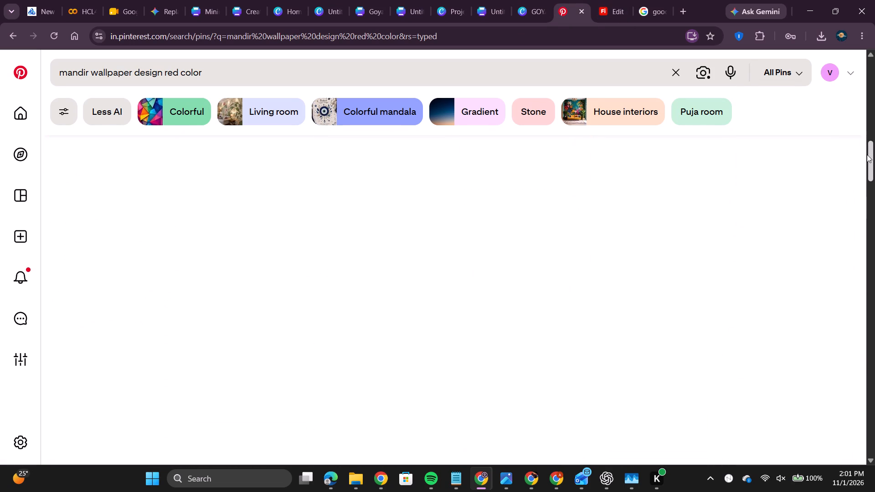
drag(867, 154, 867, 124)
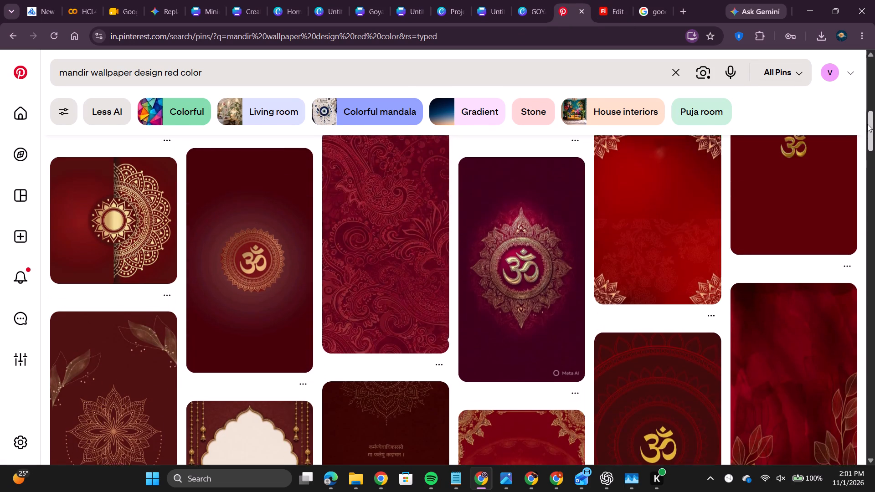
drag(867, 124, 867, 119)
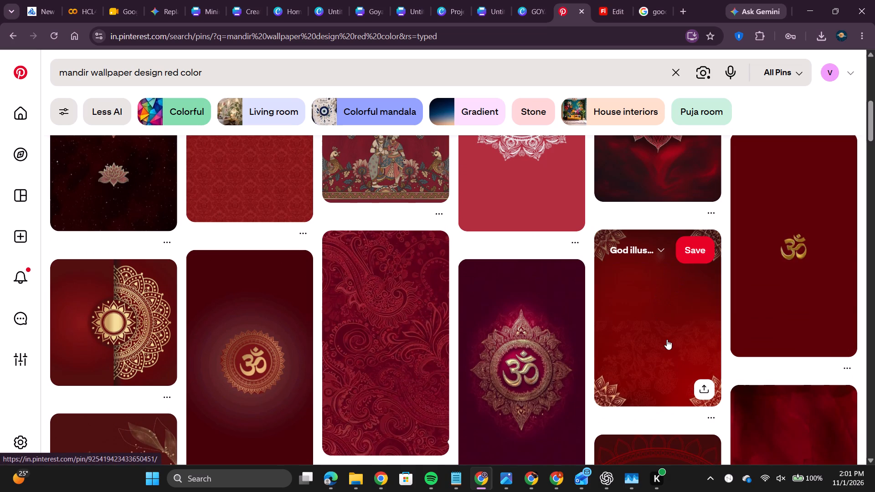
click(709, 413)
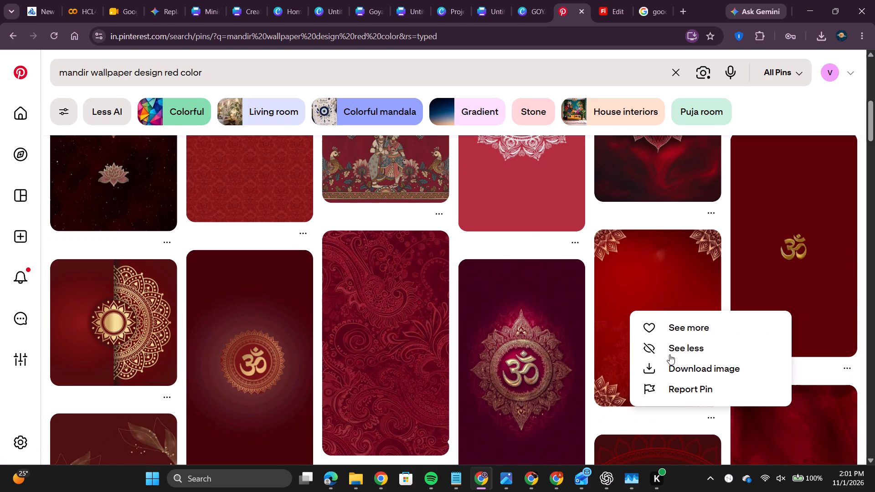
click(673, 364)
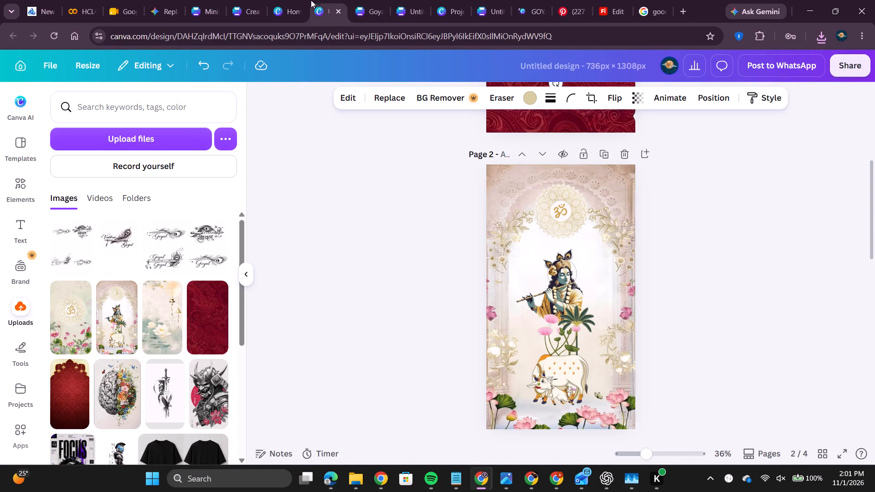
drag(874, 203, 867, 240)
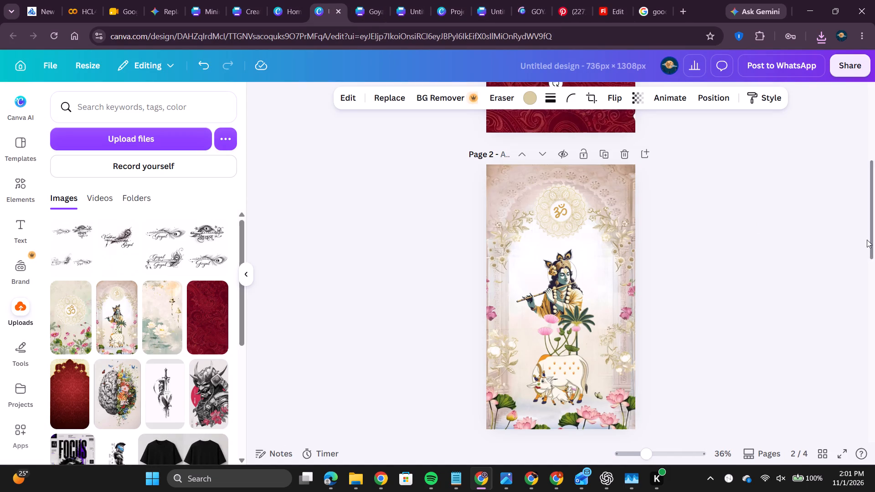
drag(867, 240, 865, 278)
drag(870, 282, 854, 369)
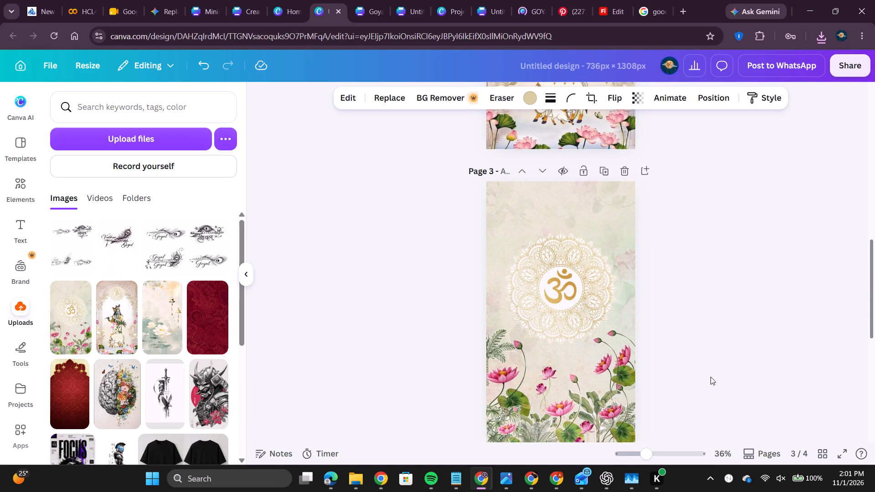
drag(873, 361, 870, 418)
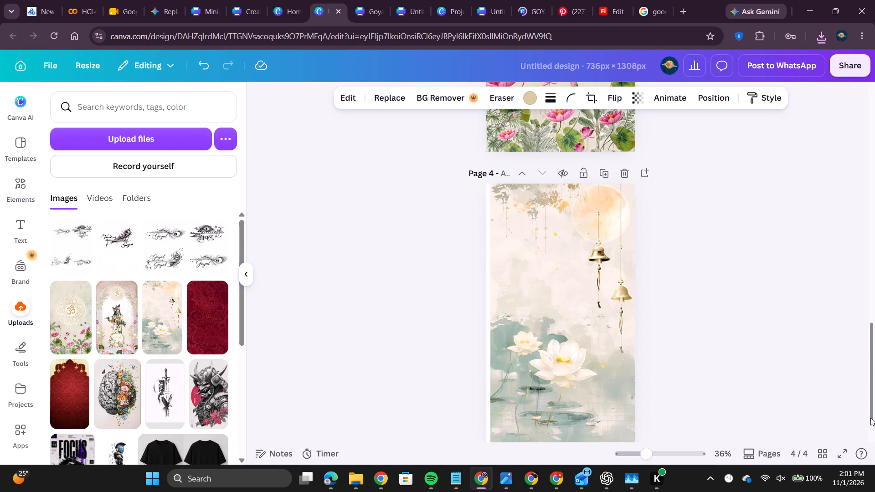
drag(870, 418, 864, 436)
click(556, 425)
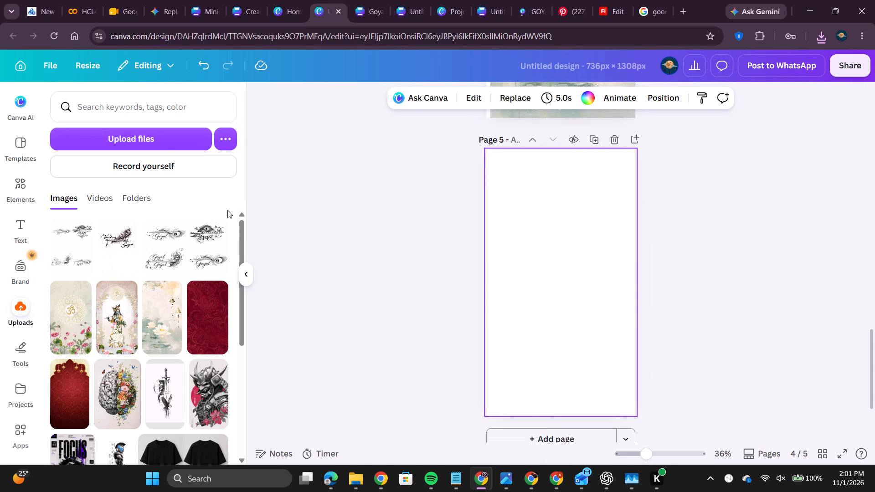
Upload the red corner-mandala image 925419423433650451.jpg from Downloads to the design's uploads.
click(160, 138)
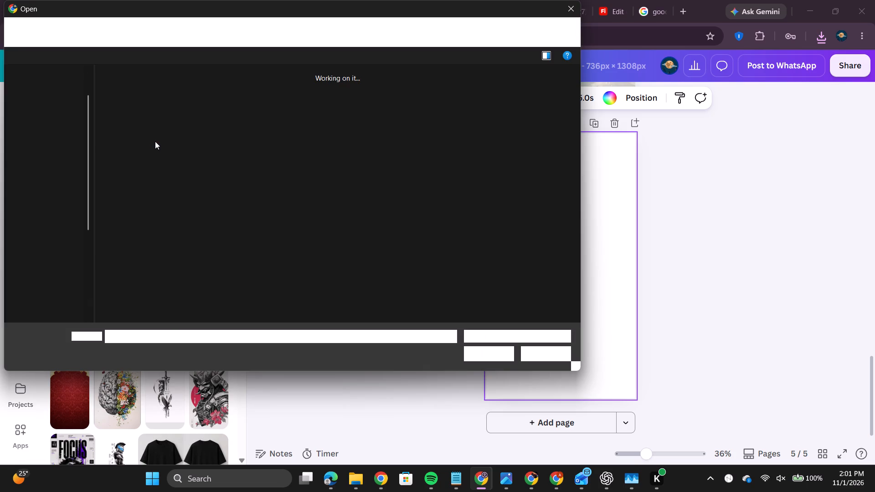
click(150, 127)
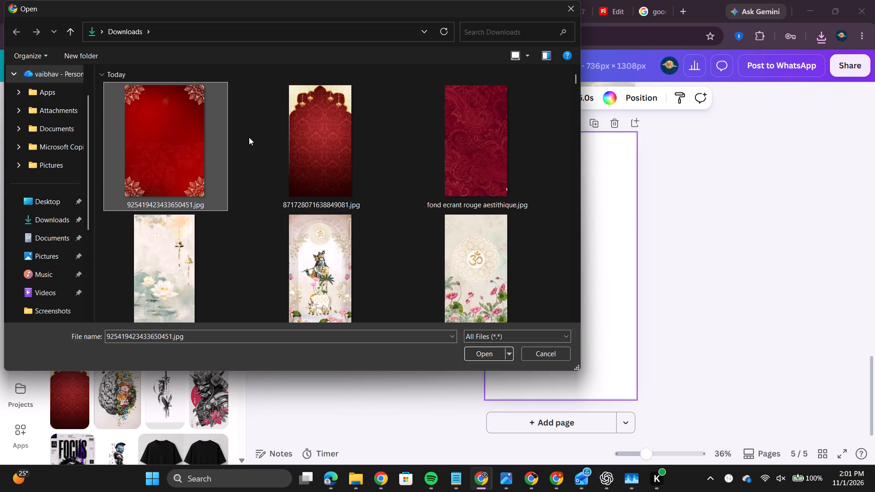
click(499, 360)
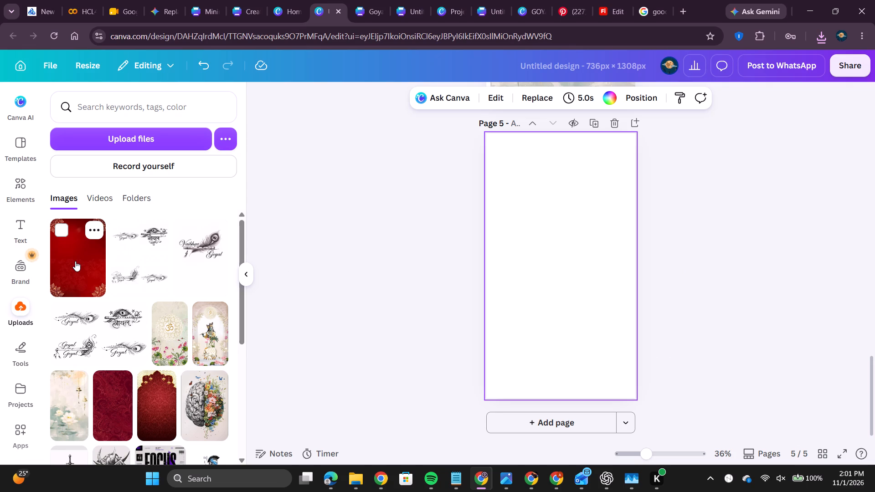
Place the uploaded red corner-mandala image on blank page 5 and select it.
drag(74, 257, 605, 282)
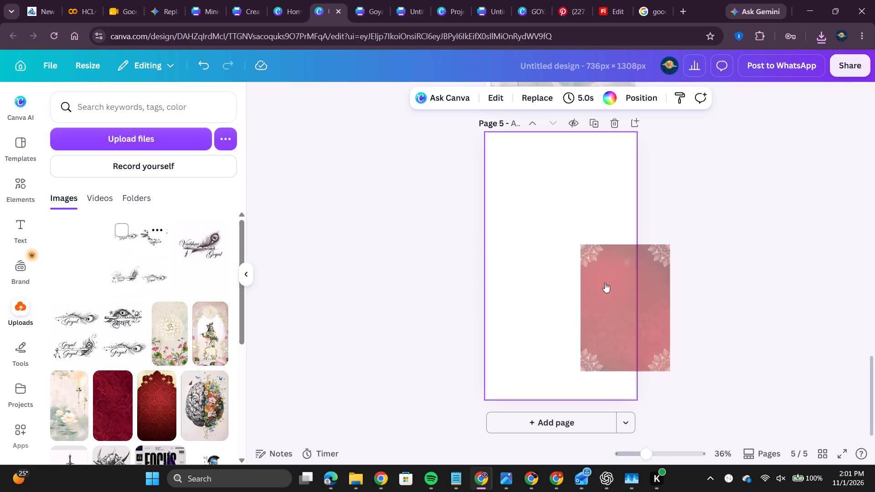
click(625, 302)
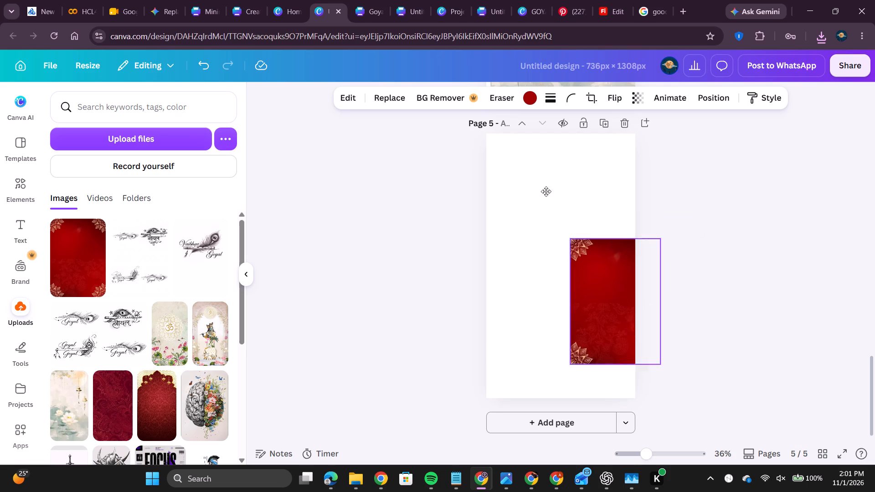